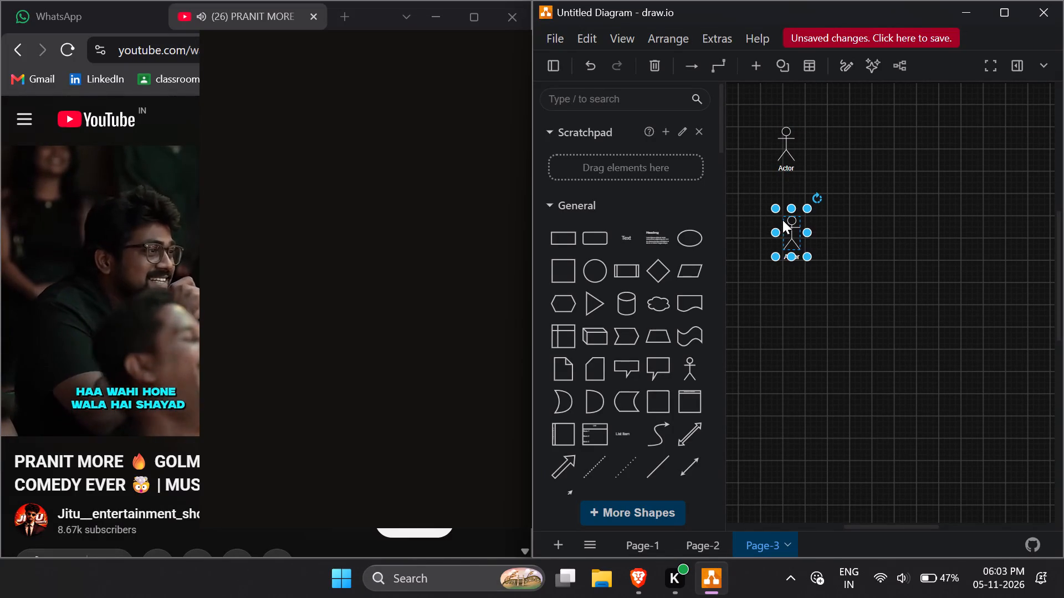
Move the upper actor horizontally so it lines up vertically with the actor below it.
click(785, 144)
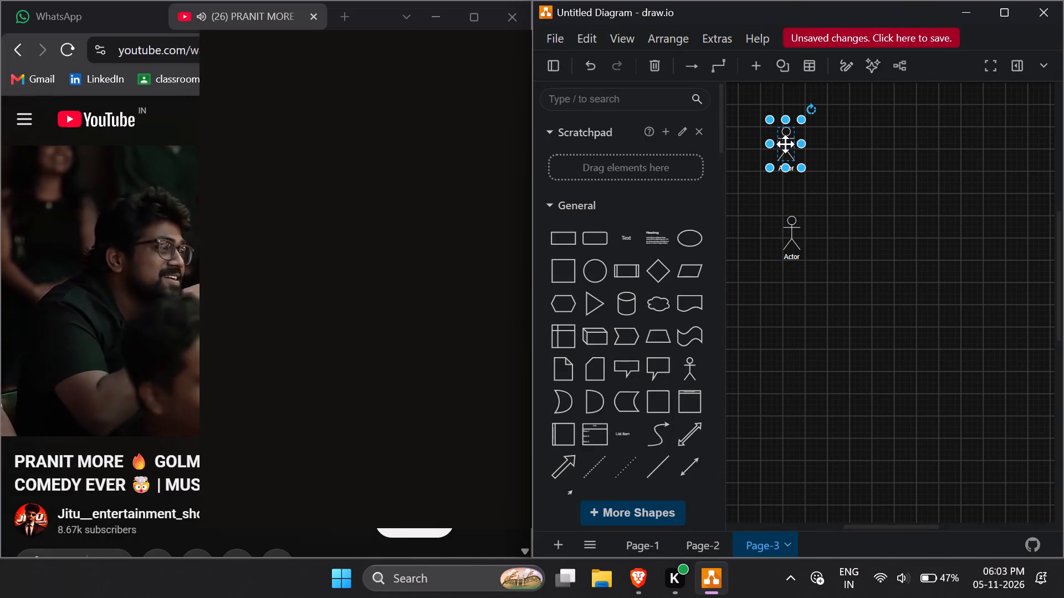
drag(785, 144, 792, 144)
click(867, 173)
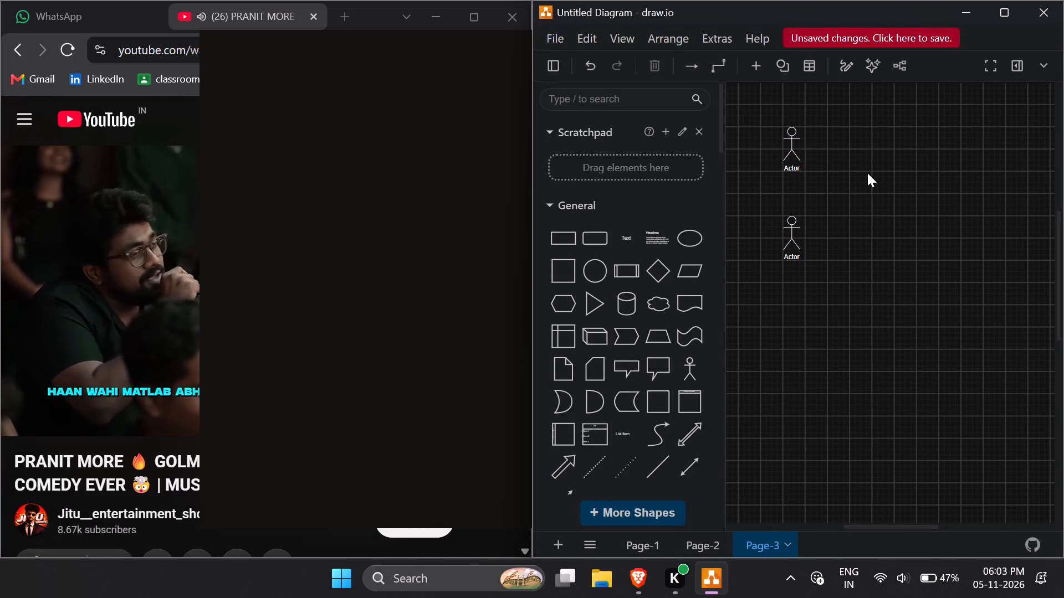
Add a third actor below the other two, aligned in the same column with equal vertical spacing.
drag(686, 374, 754, 360)
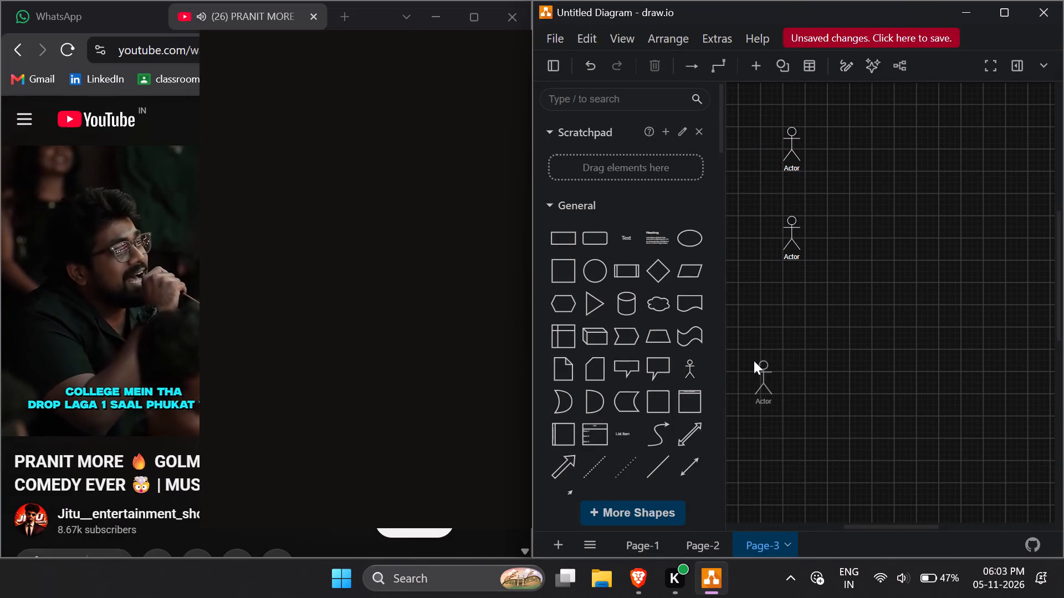
drag(754, 360, 784, 331)
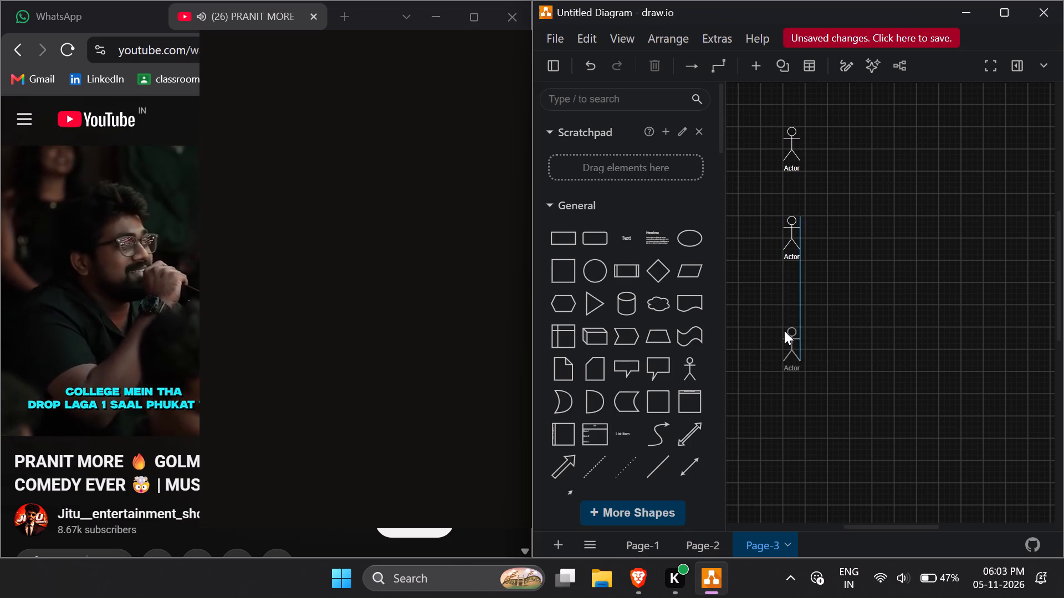
drag(784, 331, 784, 336)
click(918, 289)
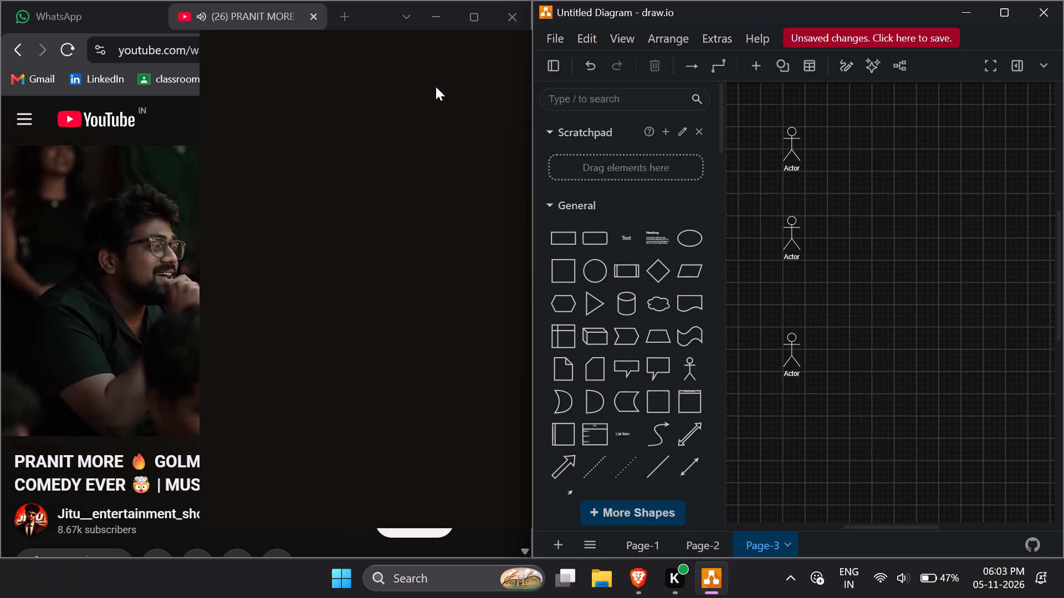
click(390, 19)
click(902, 372)
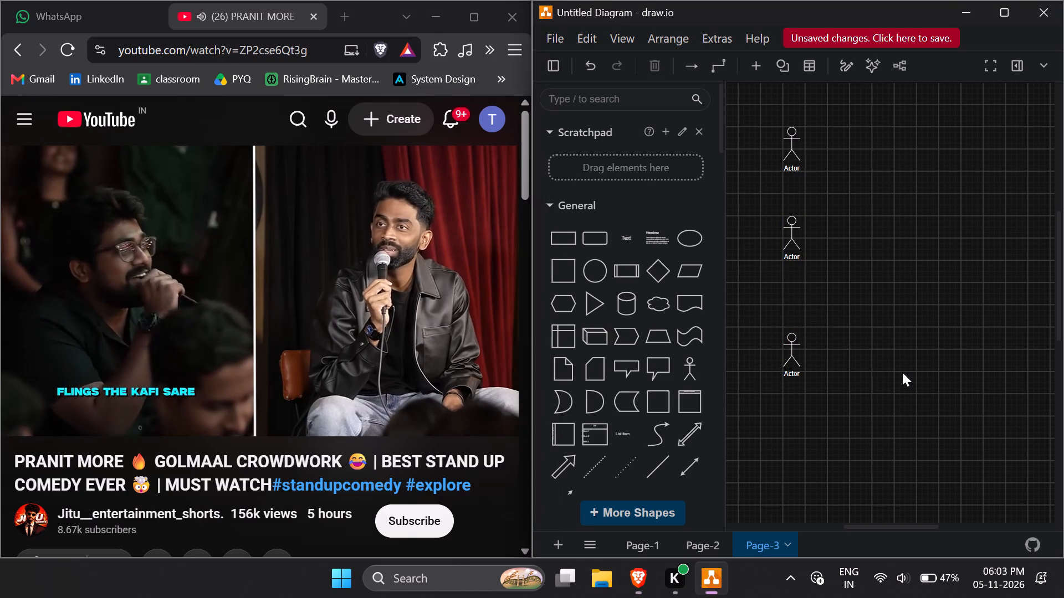
click(790, 359)
drag(790, 359, 790, 336)
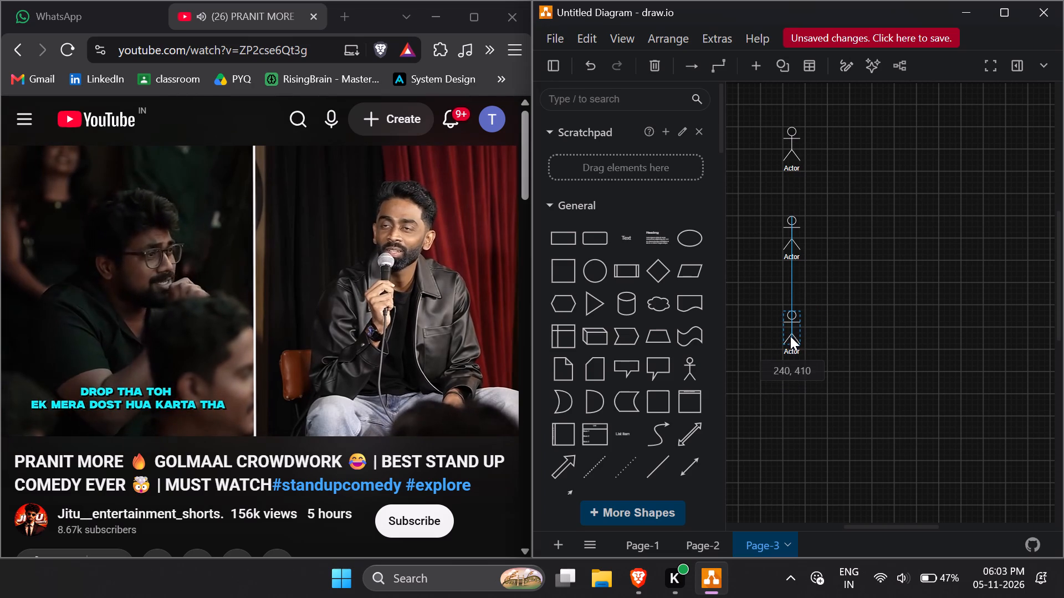
drag(790, 336, 790, 331)
click(846, 333)
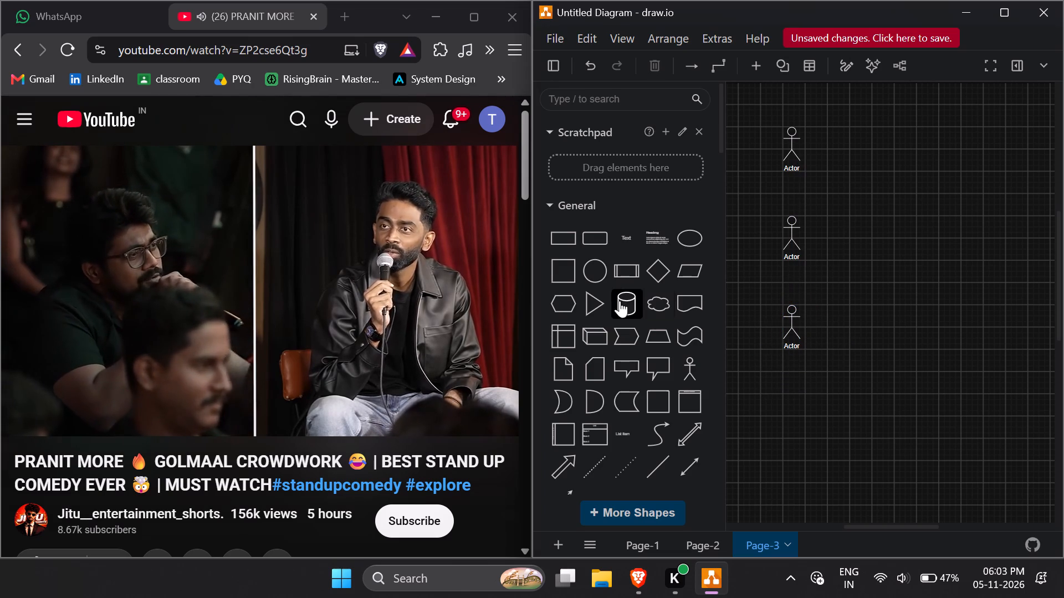
Add a fourth actor at the bottom of the column, aligned and evenly spaced with the other three.
click(689, 363)
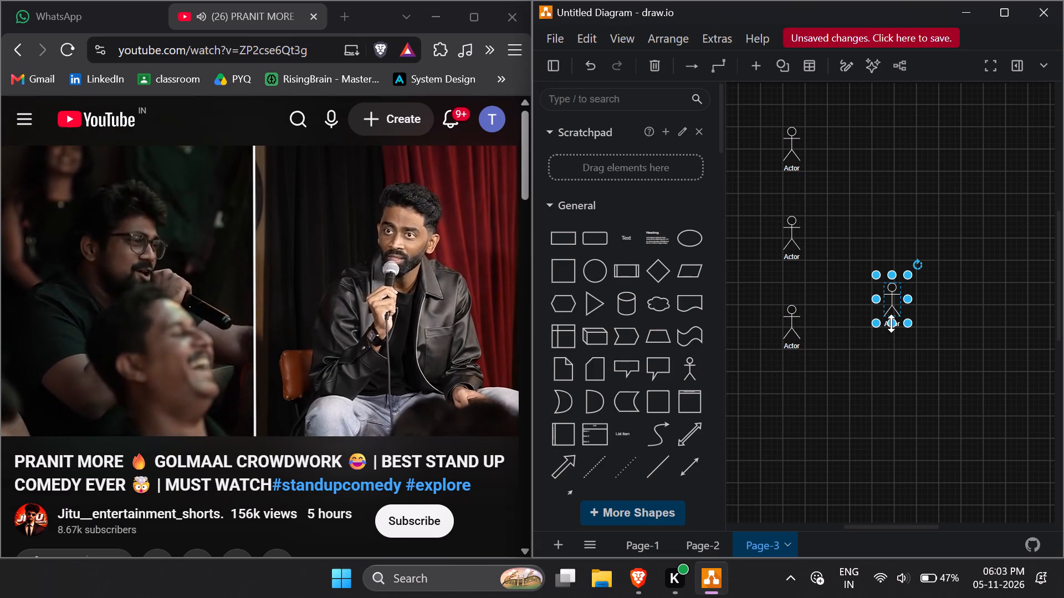
drag(898, 305, 866, 352)
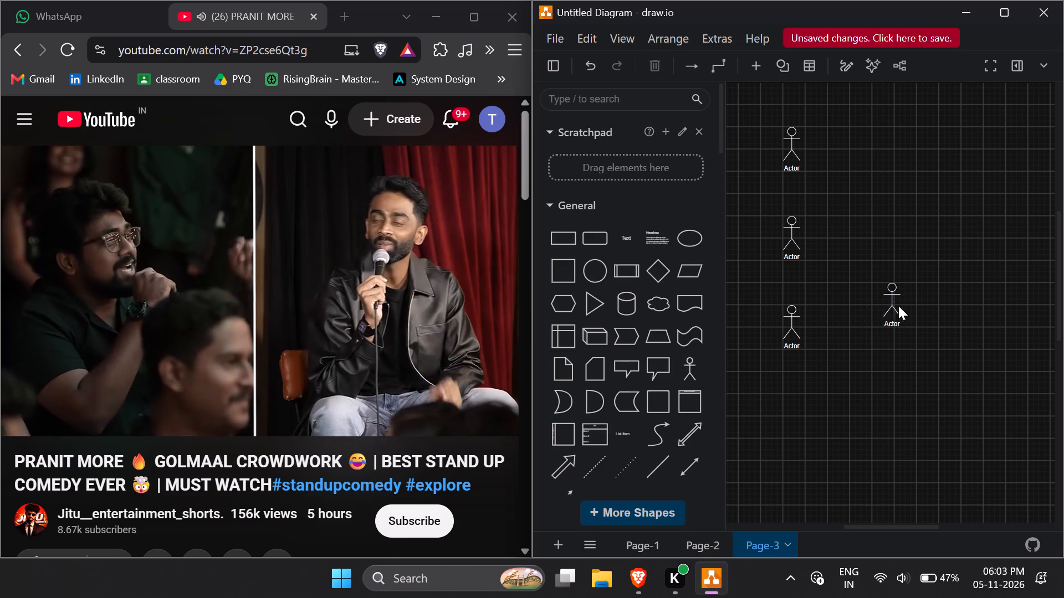
click(892, 306)
drag(892, 306, 795, 415)
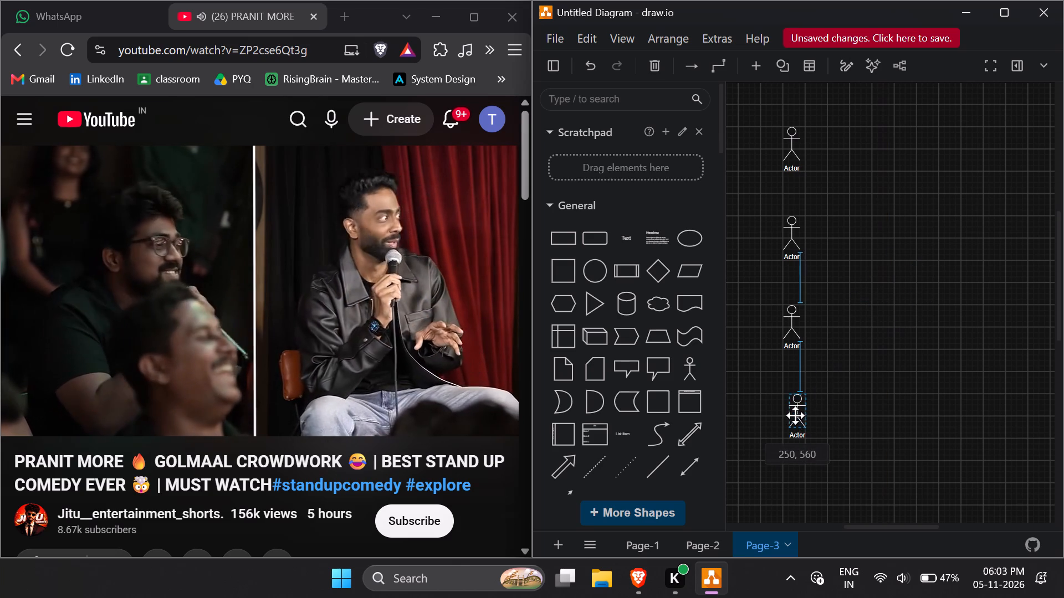
drag(795, 415, 793, 415)
click(910, 307)
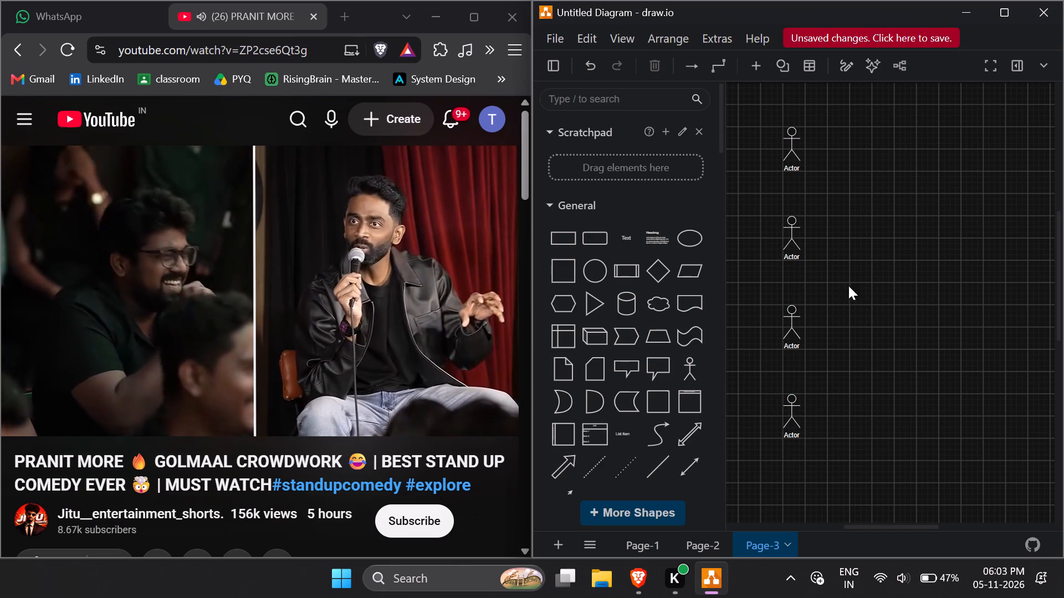
Label the topmost actor "Customer-1".
double_click(797, 169)
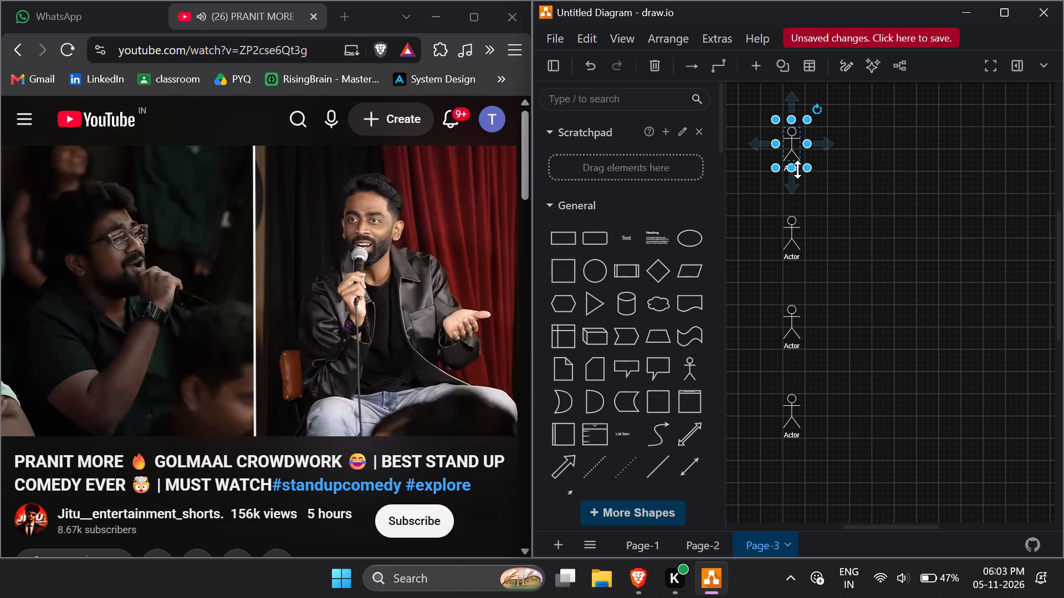
double_click(795, 154)
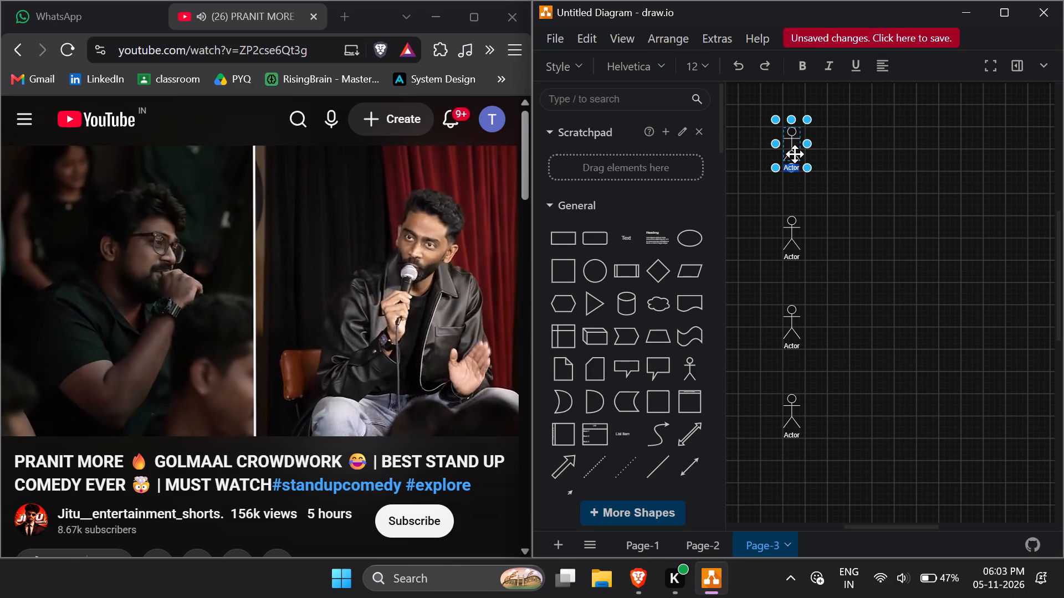
text(Cu)
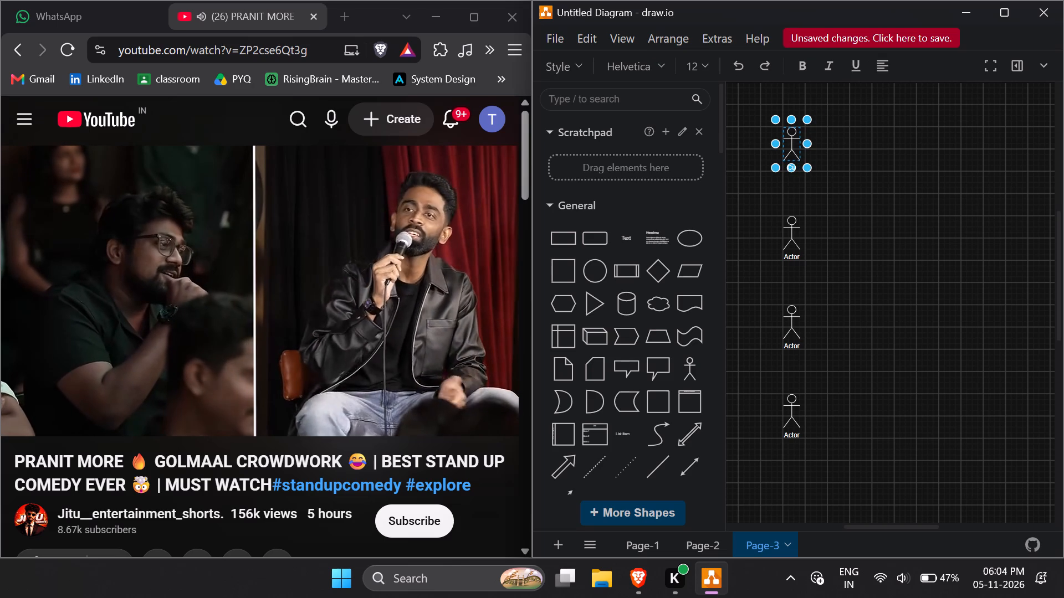
text(stomer)
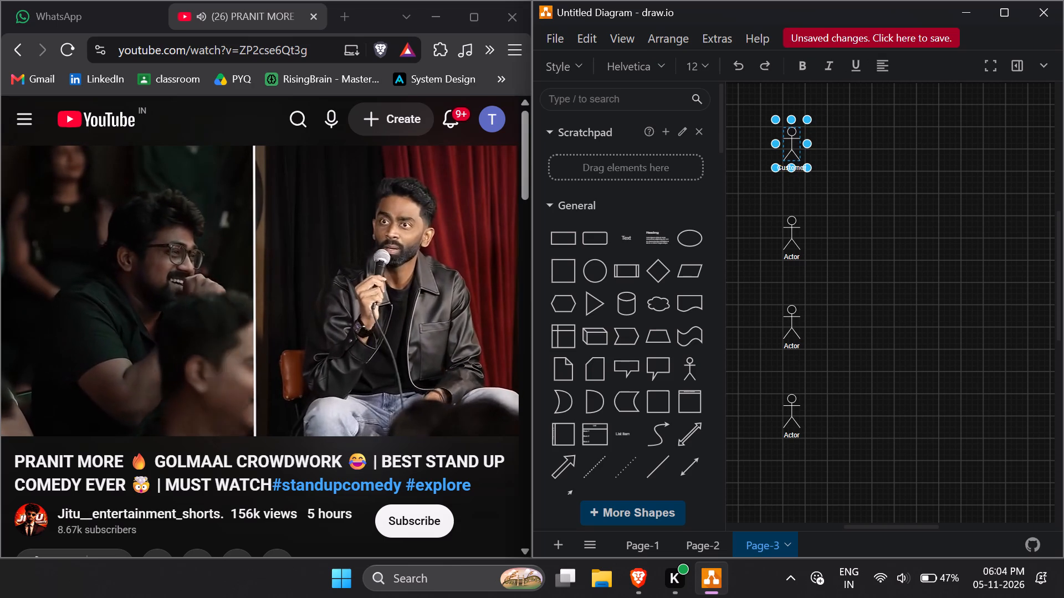
text(-1)
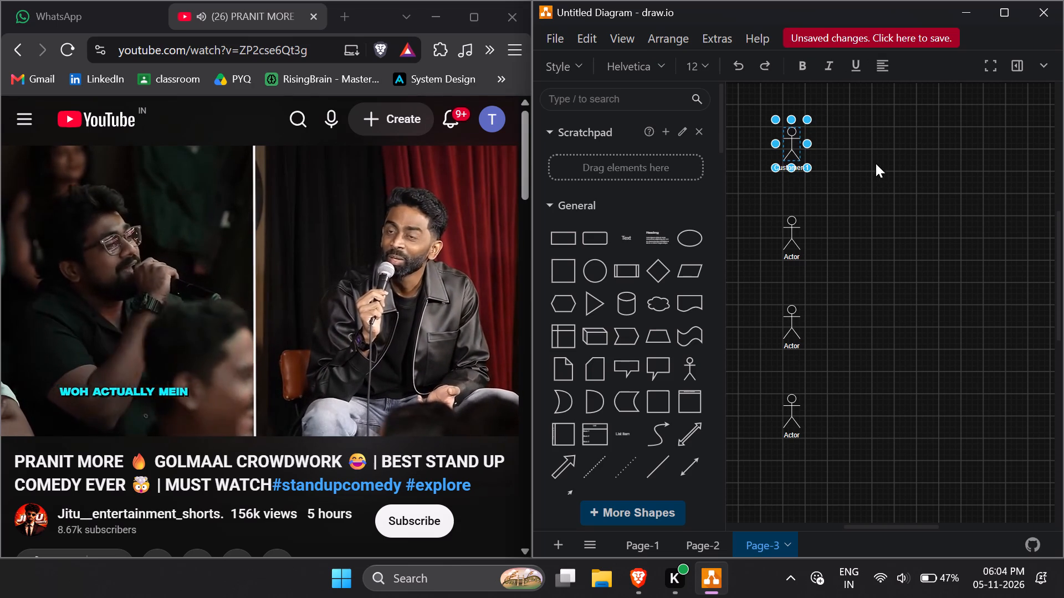
click(913, 203)
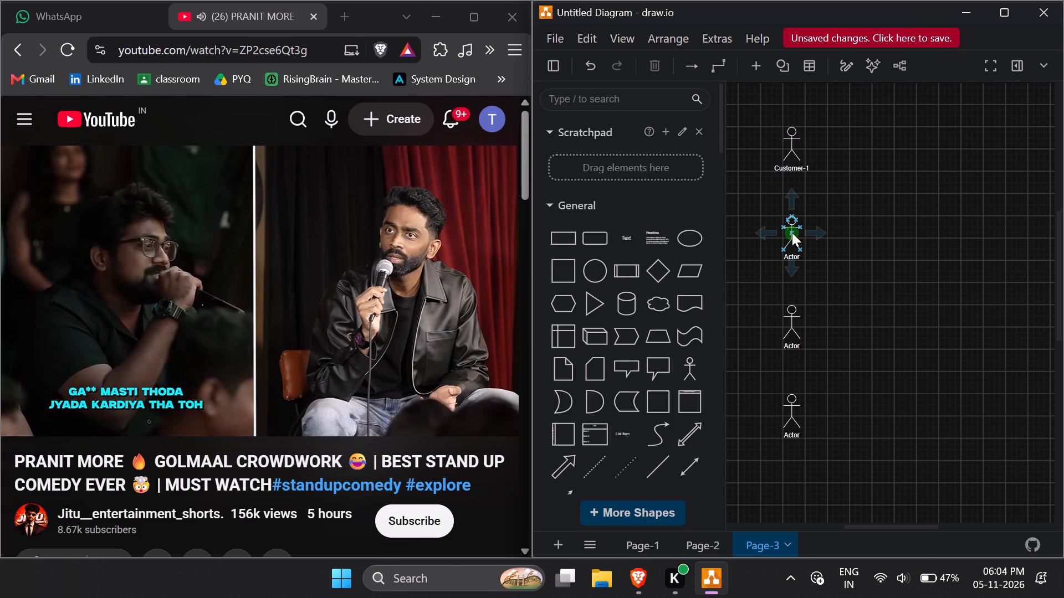
Label the second actor from the top "Customer-2".
click(792, 243)
double_click(792, 243)
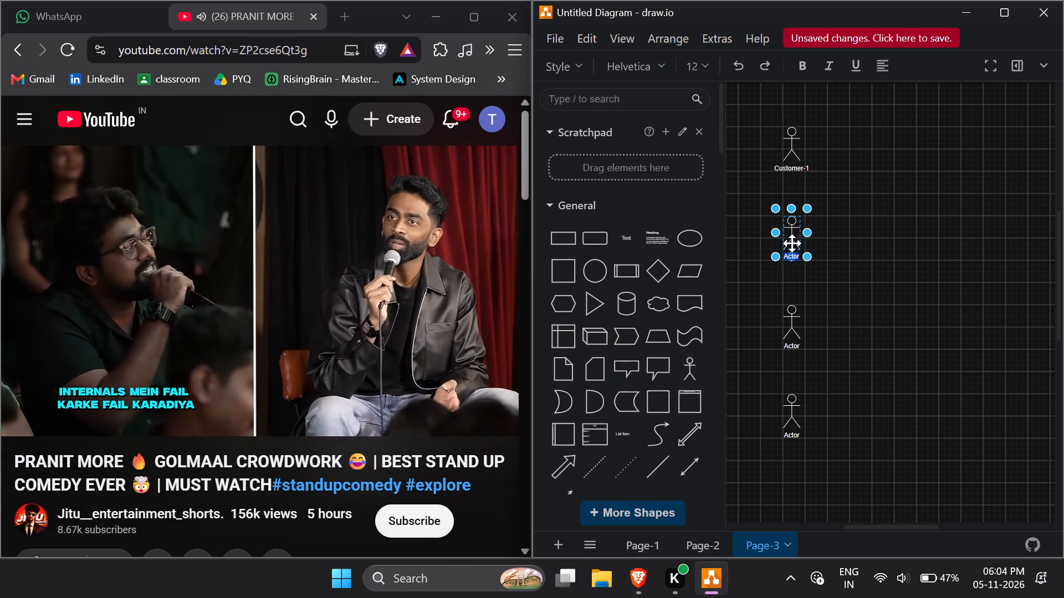
text(Customer-2)
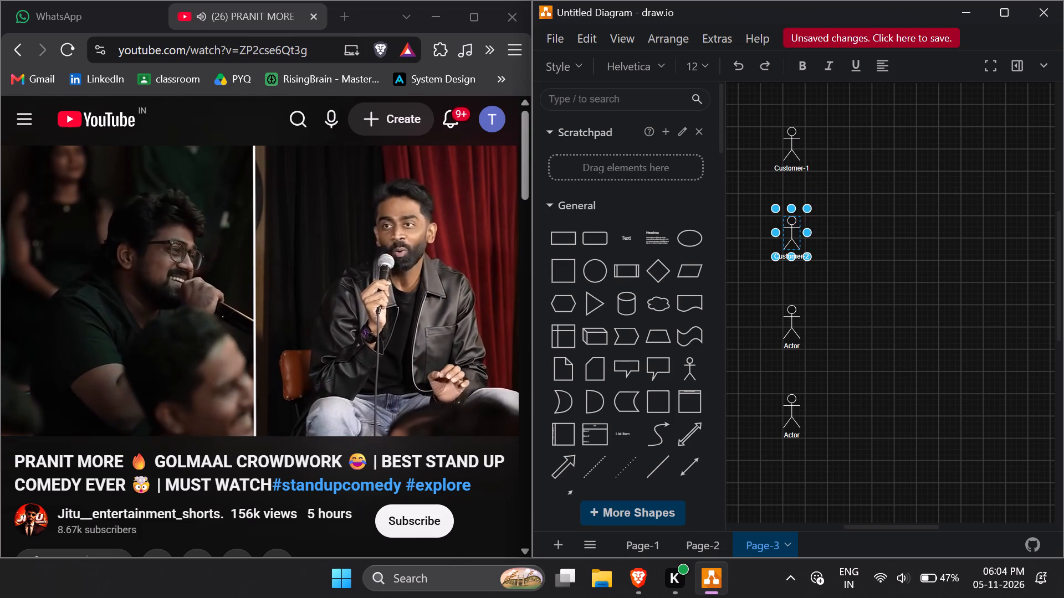
click(898, 366)
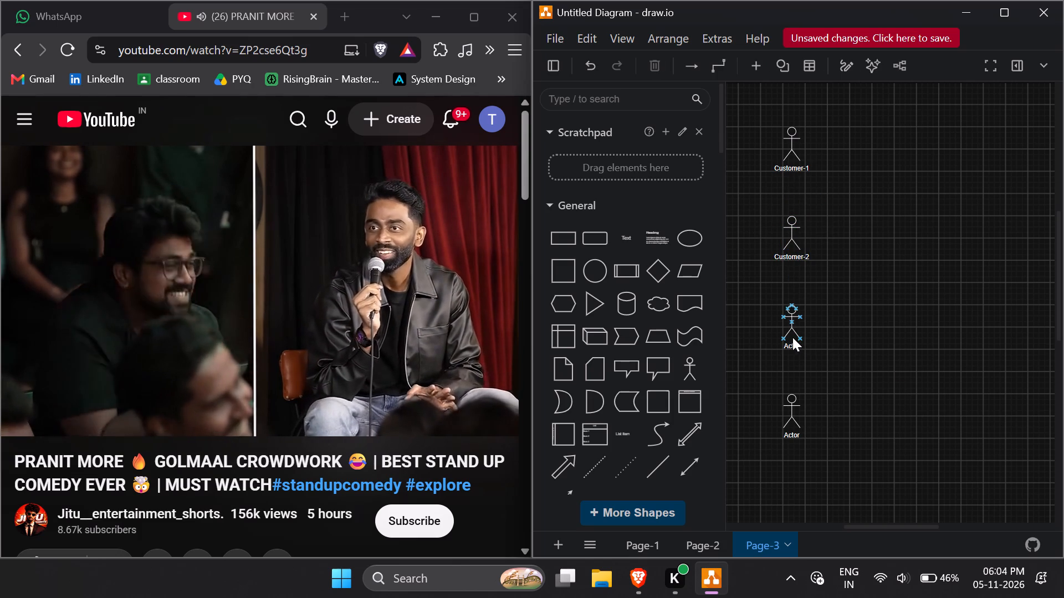
Label the third actor from the top "Customer-3".
click(793, 331)
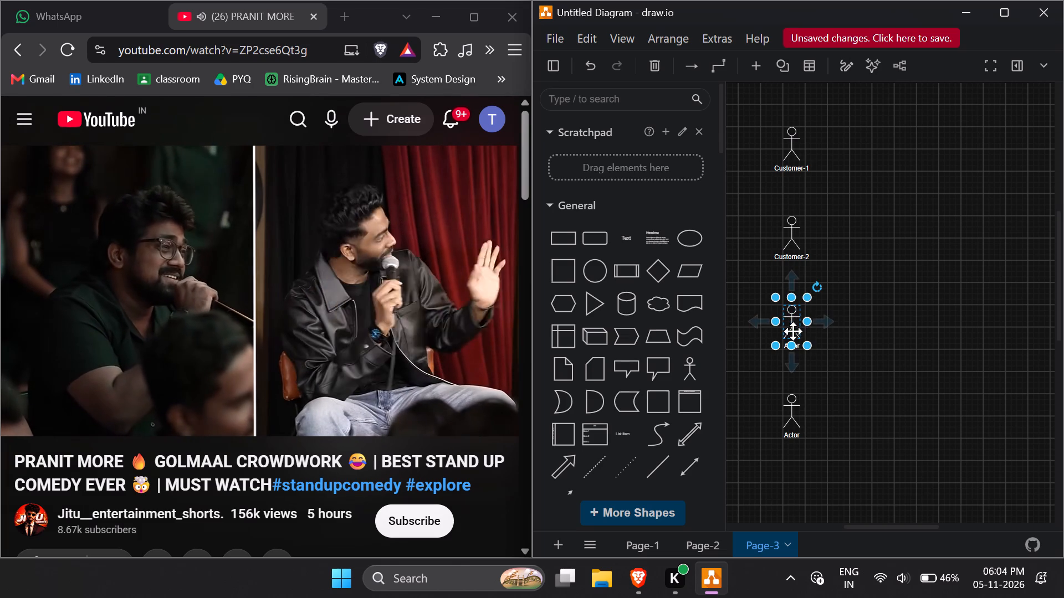
double_click(793, 331)
text(Customer)
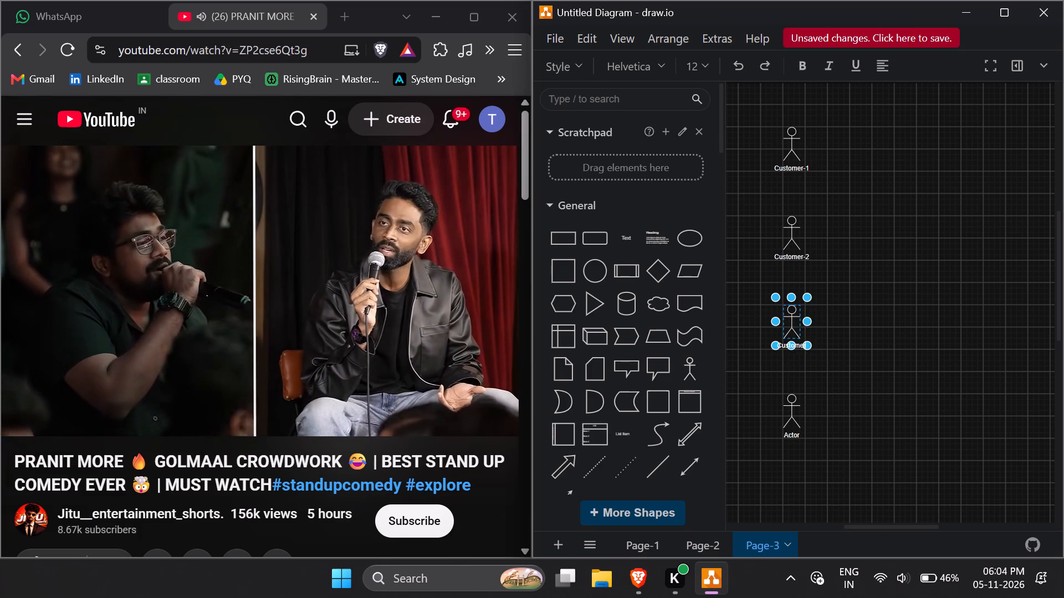
text(-3)
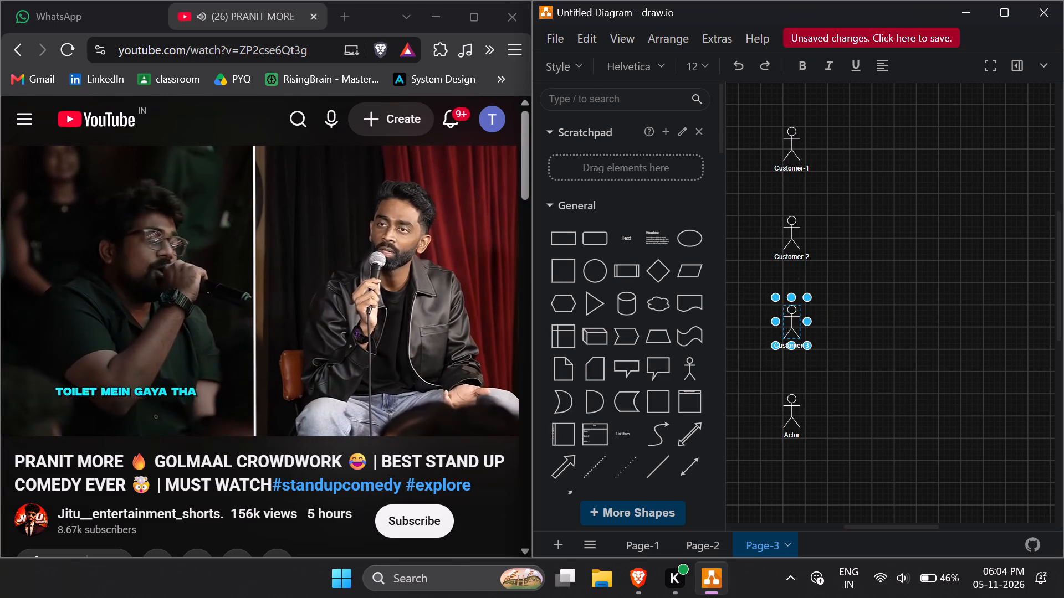
click(882, 393)
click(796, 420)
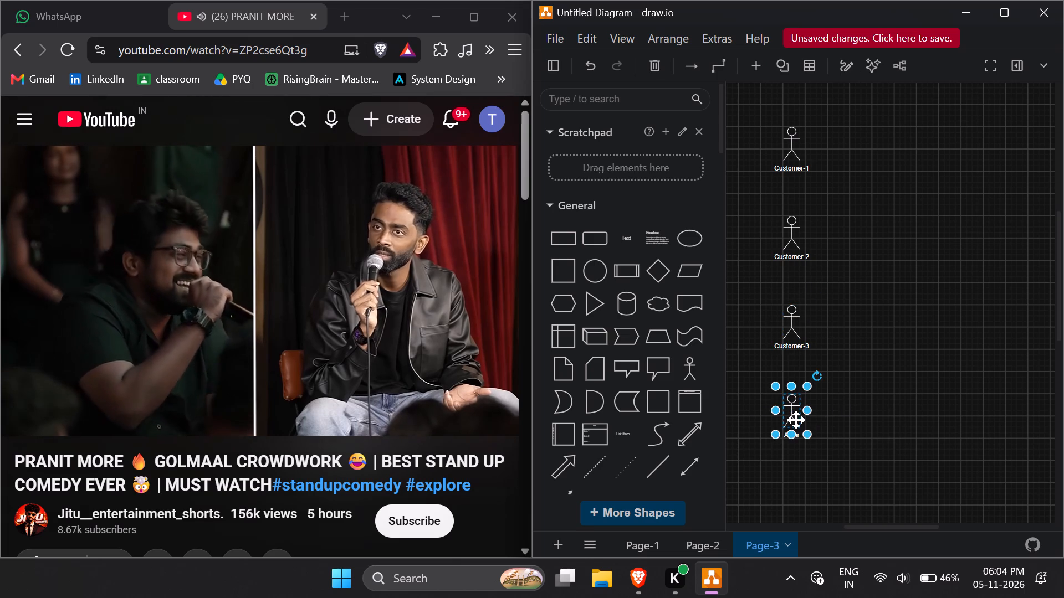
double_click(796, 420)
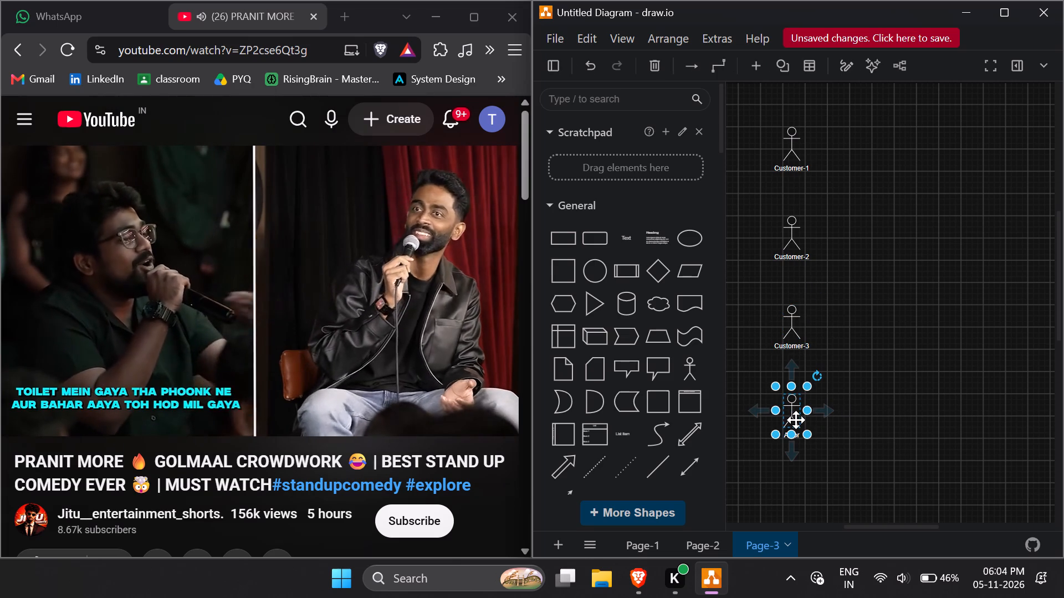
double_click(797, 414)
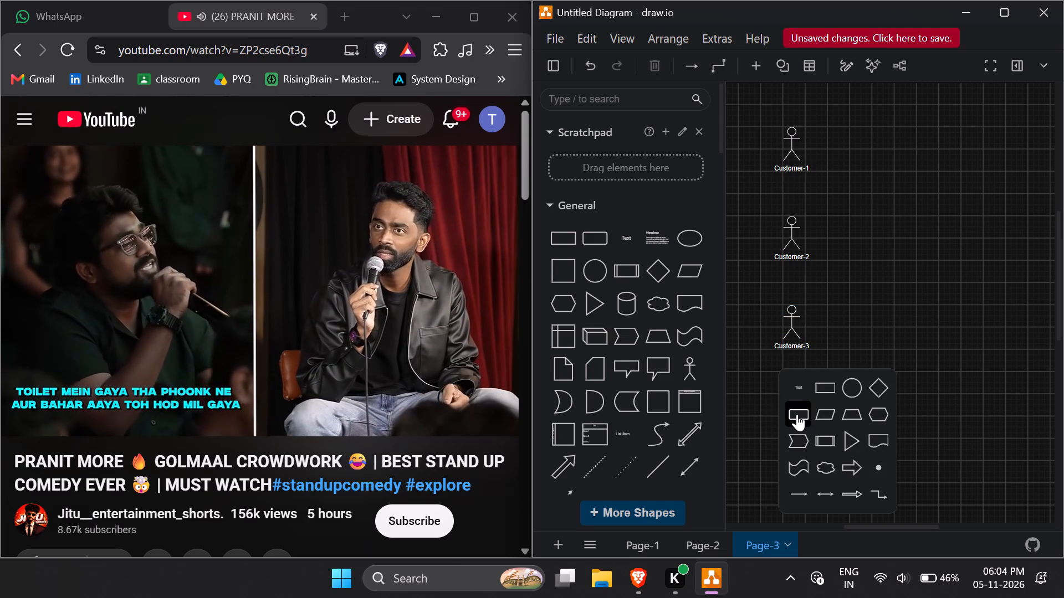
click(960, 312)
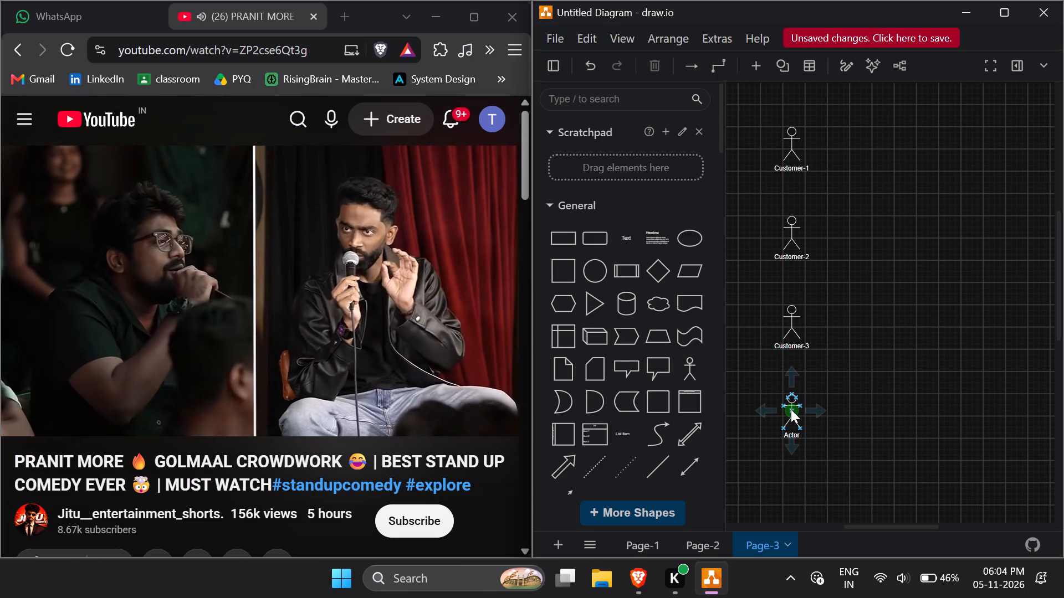
Label the bottom actor "Cpmpany-n".
click(792, 419)
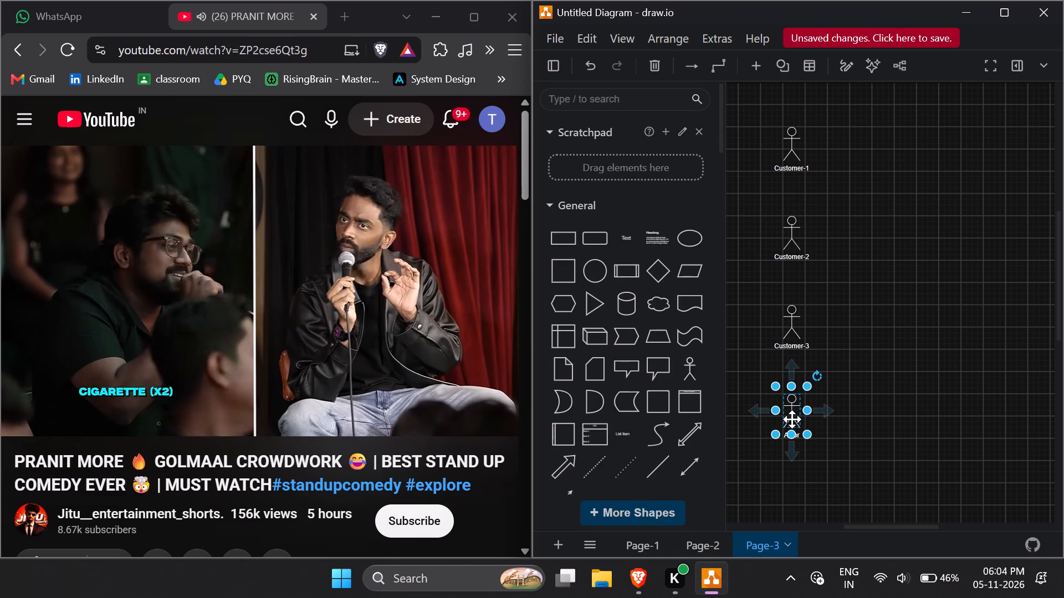
double_click(792, 419)
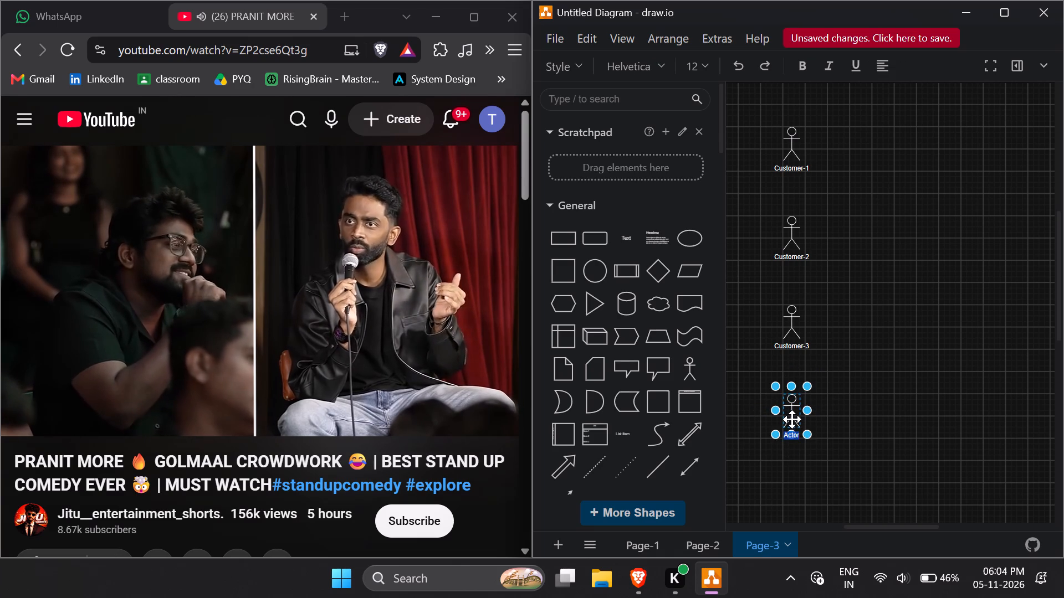
text(Cp)
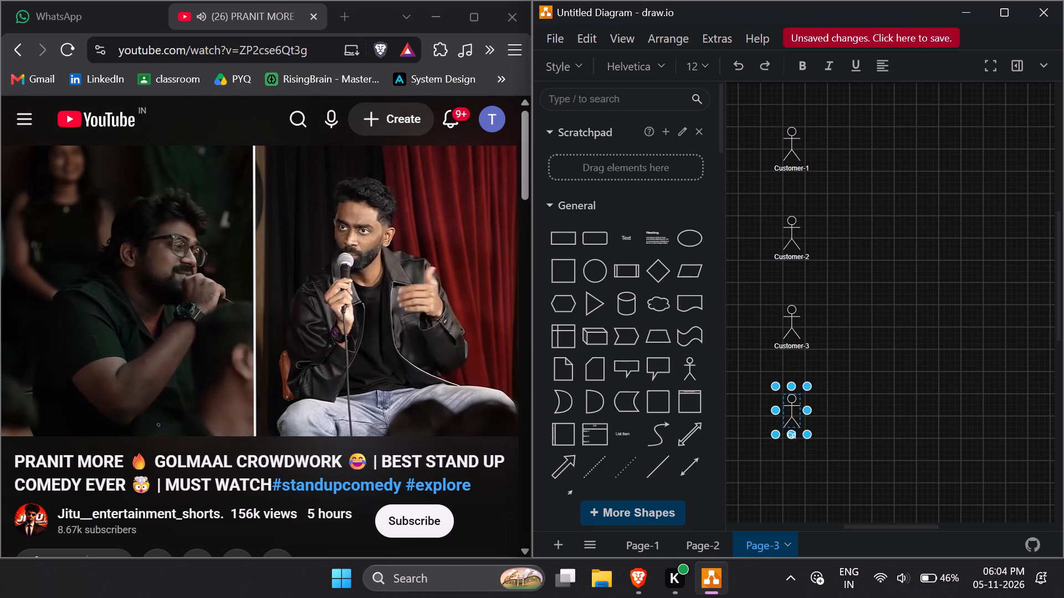
text(mpany)
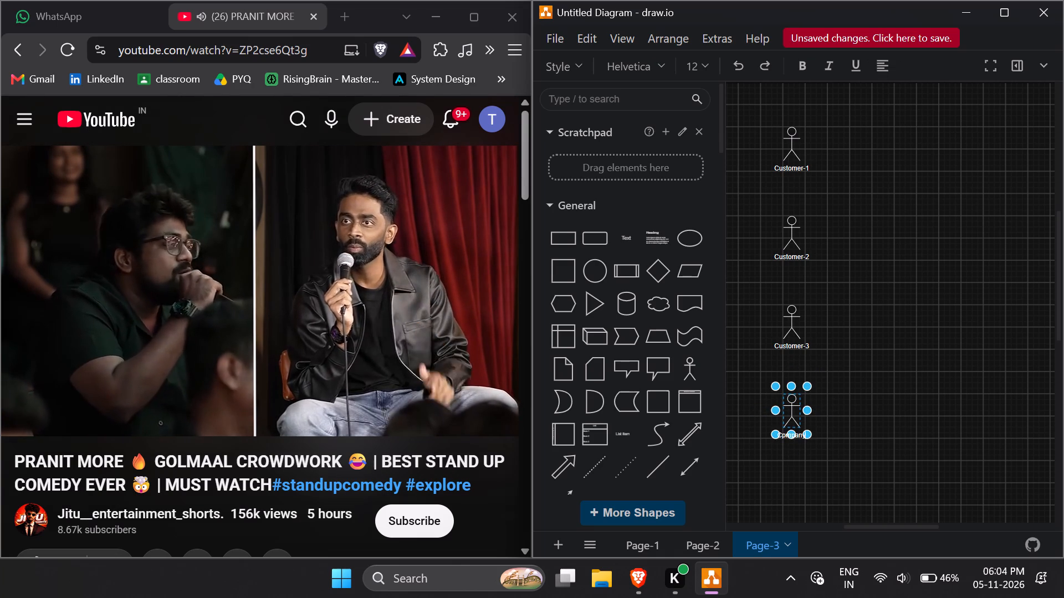
text(-4)
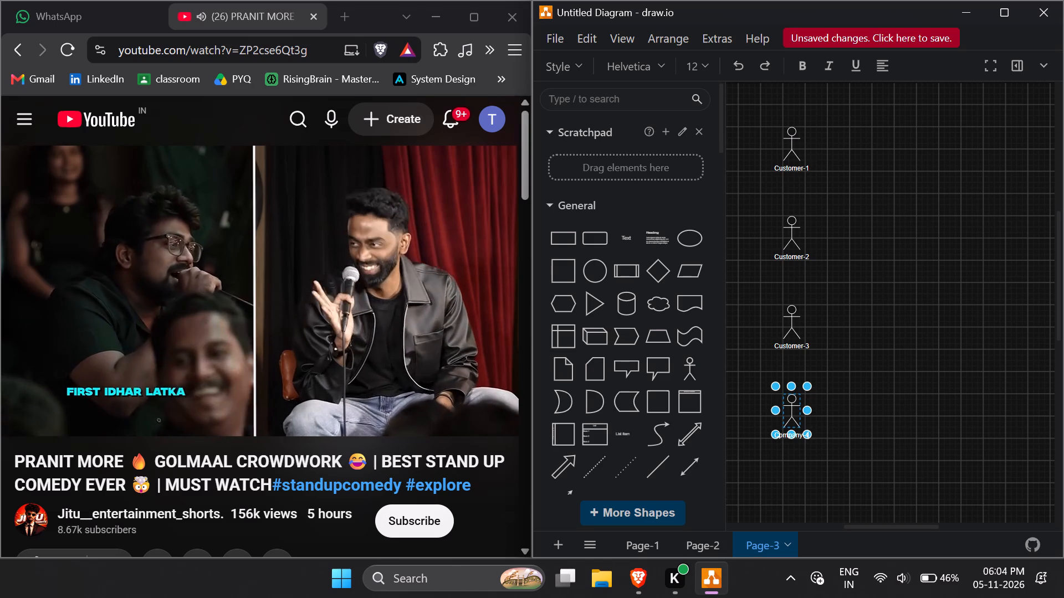
key(BackSpace)
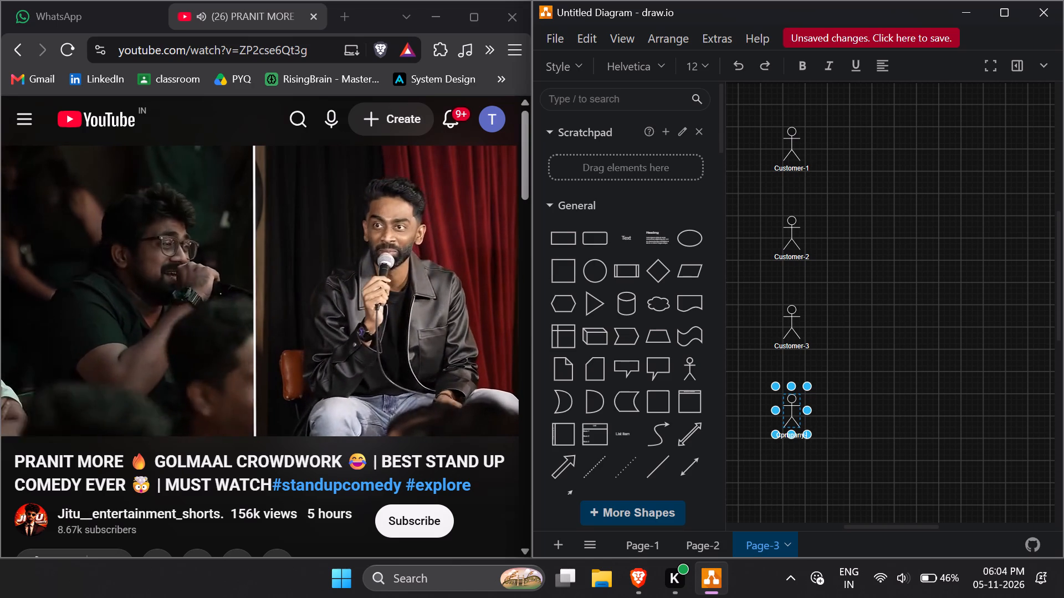
key(n)
click(867, 408)
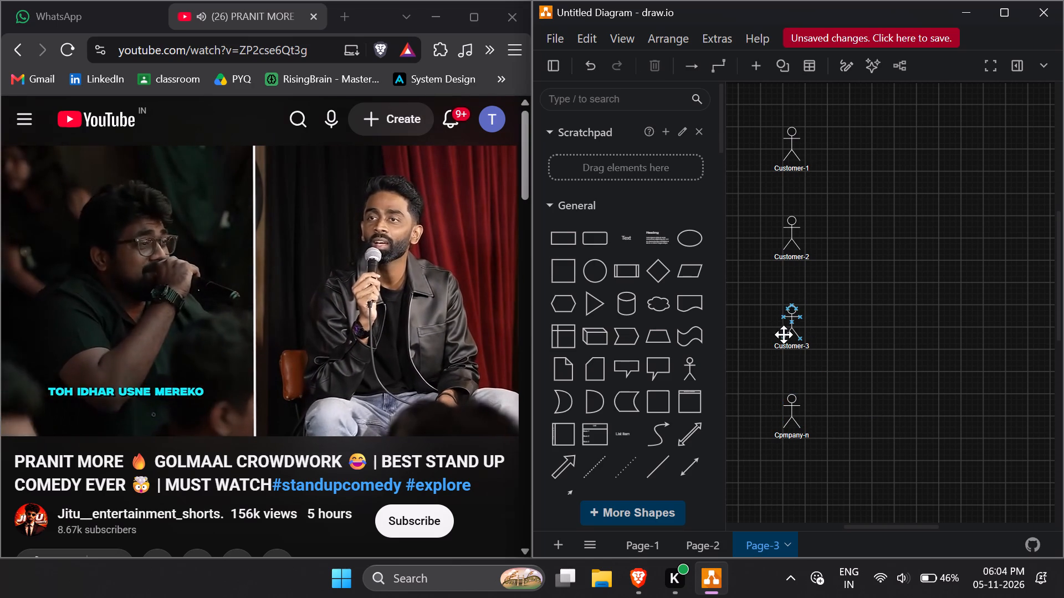
Relabel the third actor from the top "Company-3".
click(794, 332)
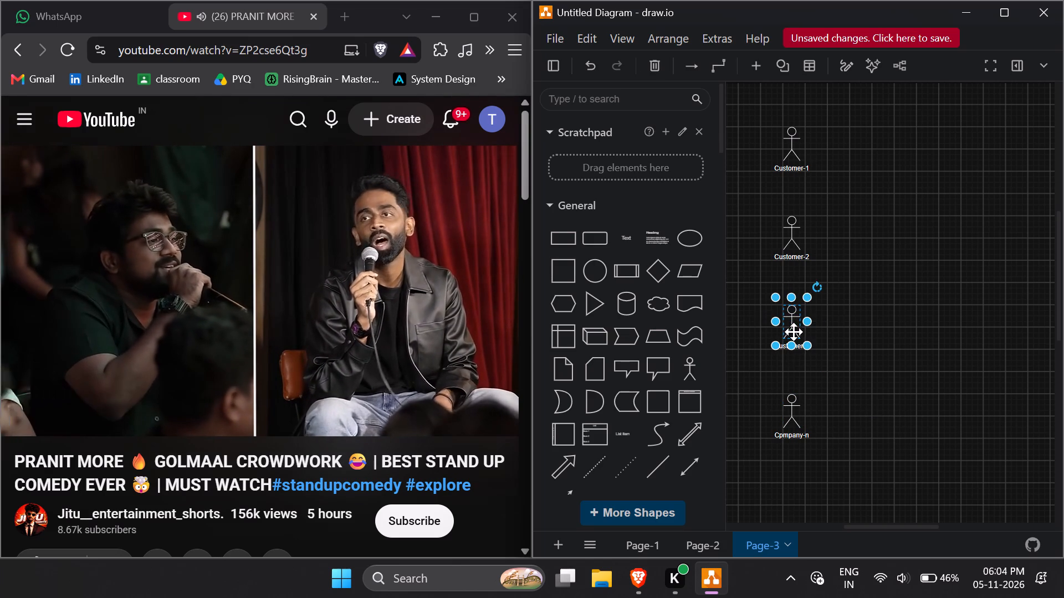
double_click(794, 332)
double_click(794, 332)
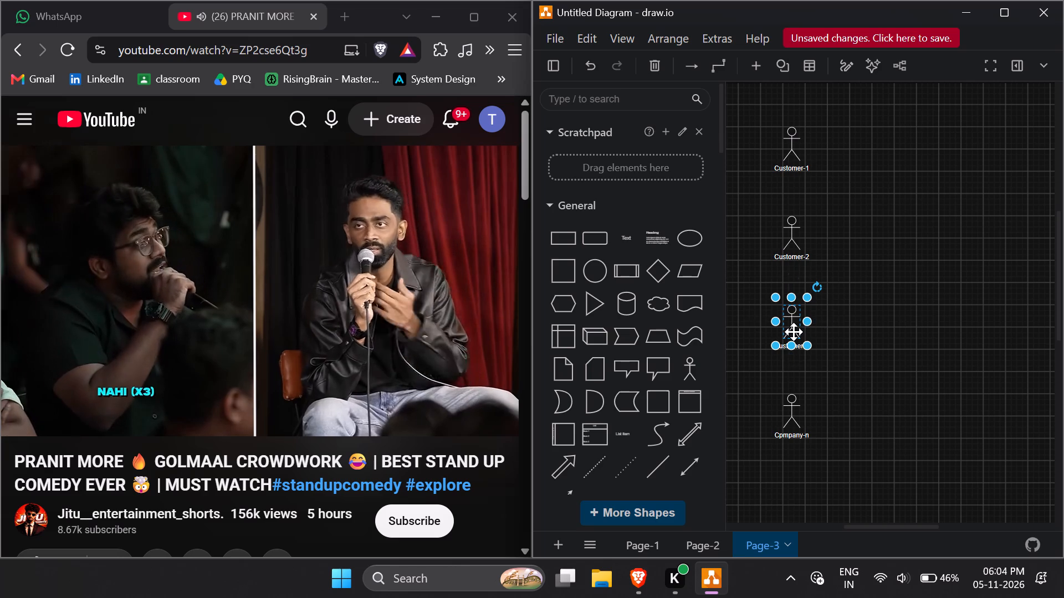
text(Company)
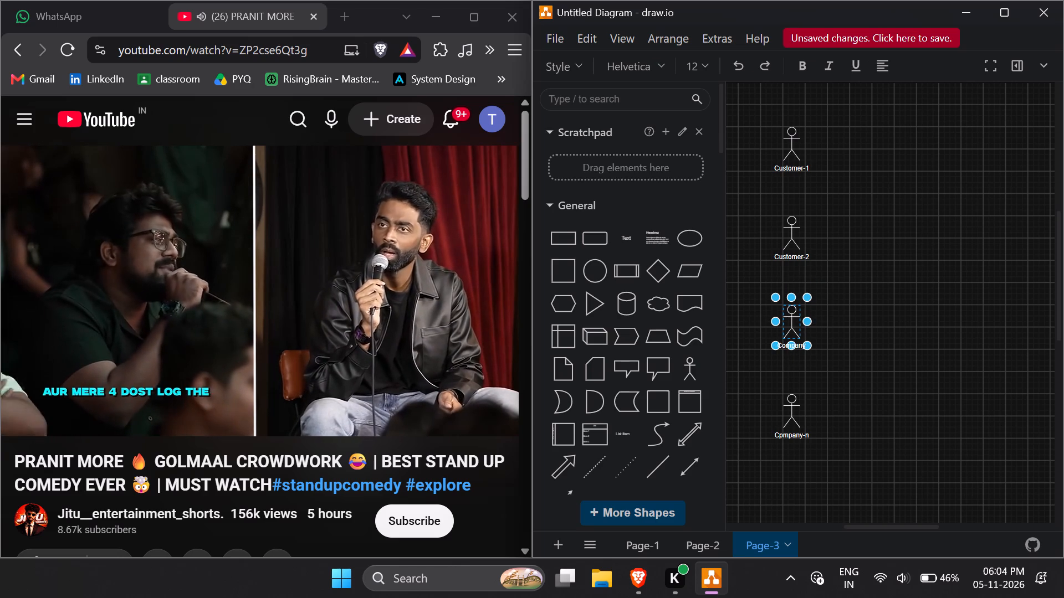
key(minus)
key(3)
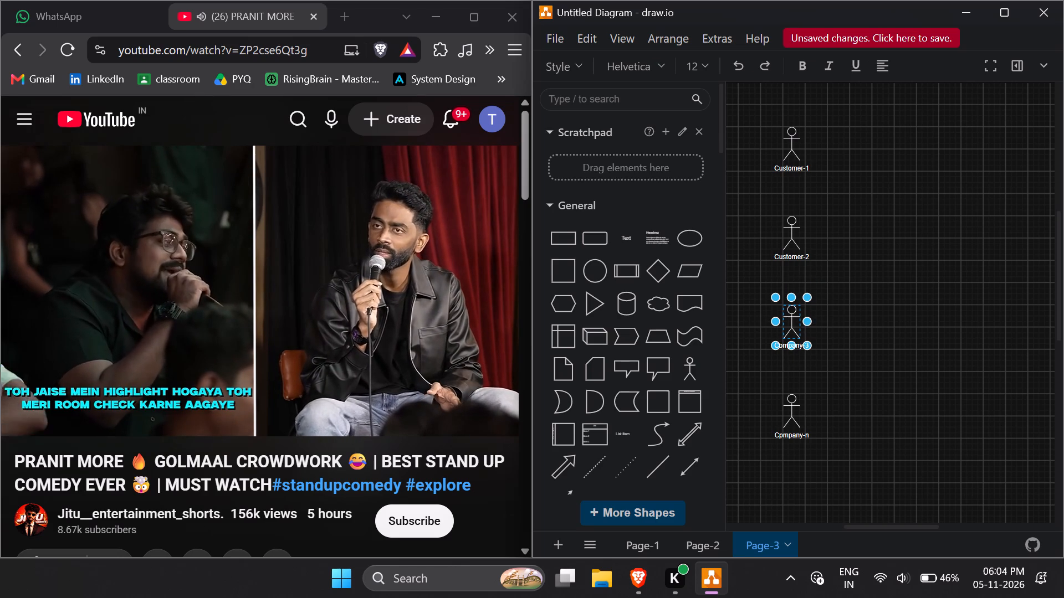
click(896, 325)
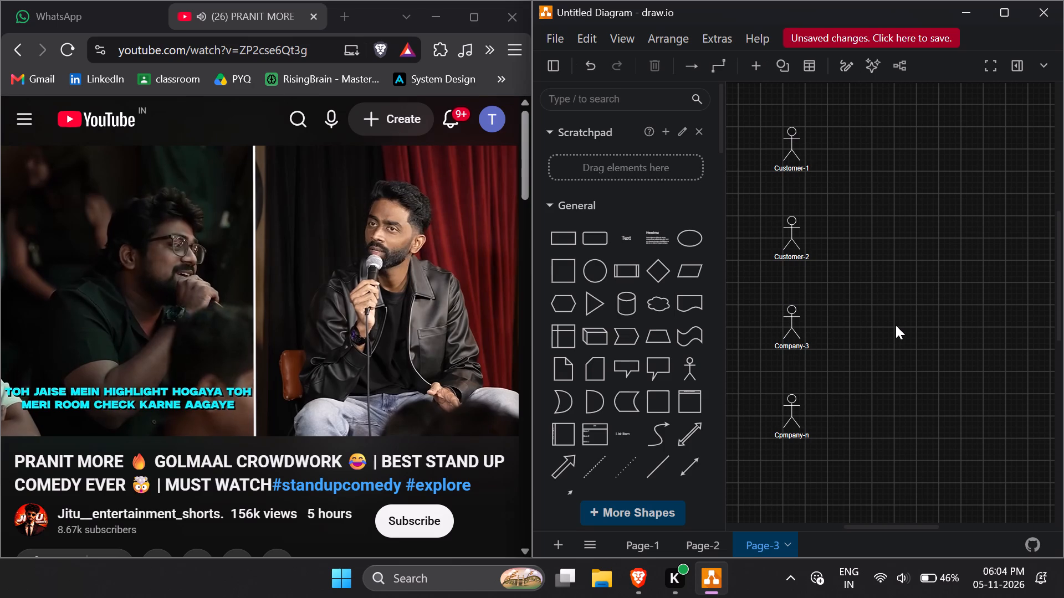
Add a dotted line connecting the Company-3 actor to the head of the bottom actor.
click(626, 467)
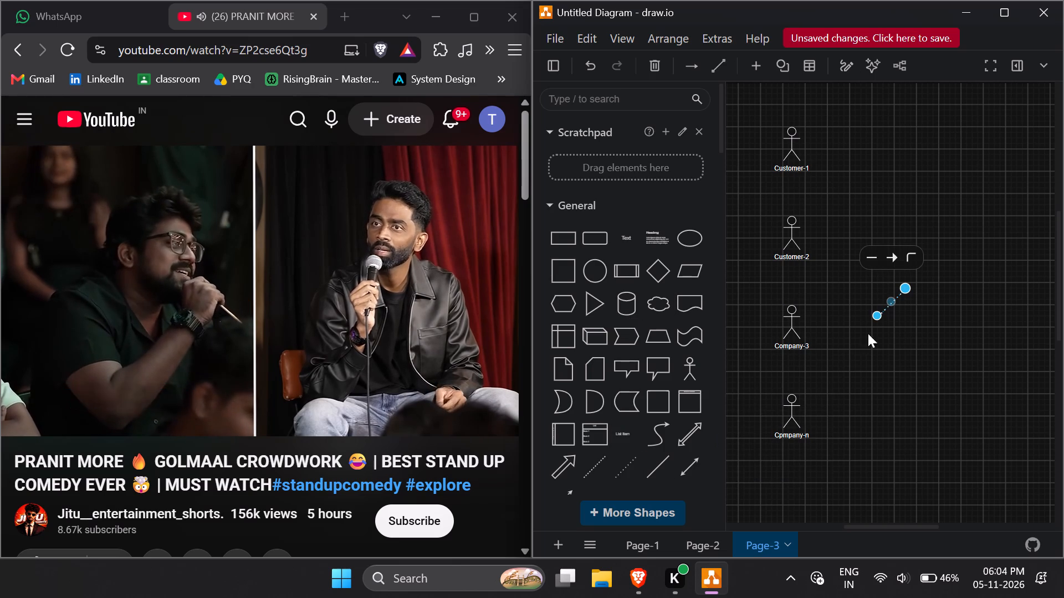
drag(905, 285, 796, 341)
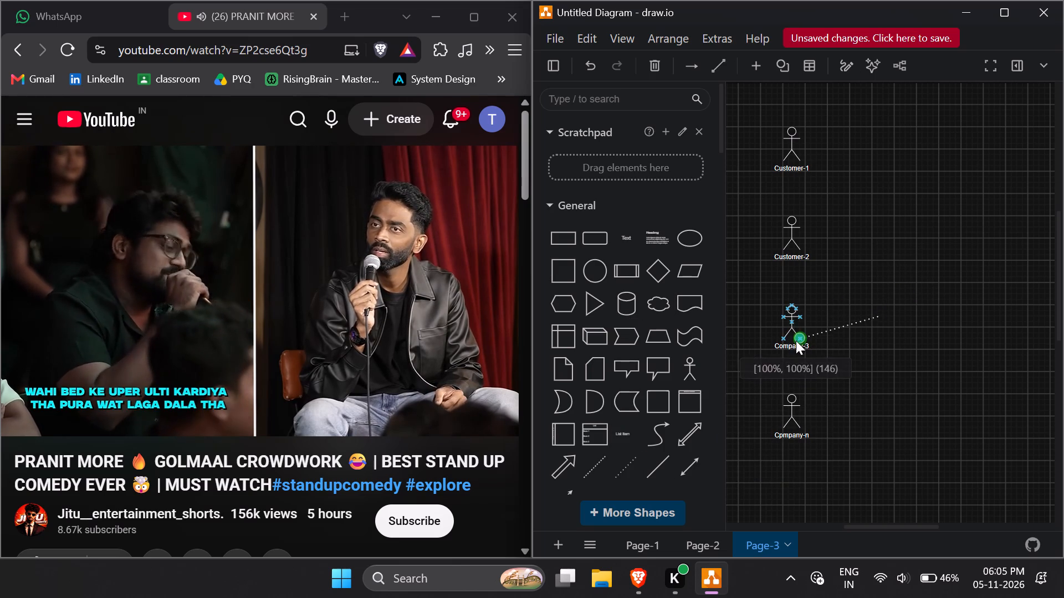
drag(796, 341, 786, 332)
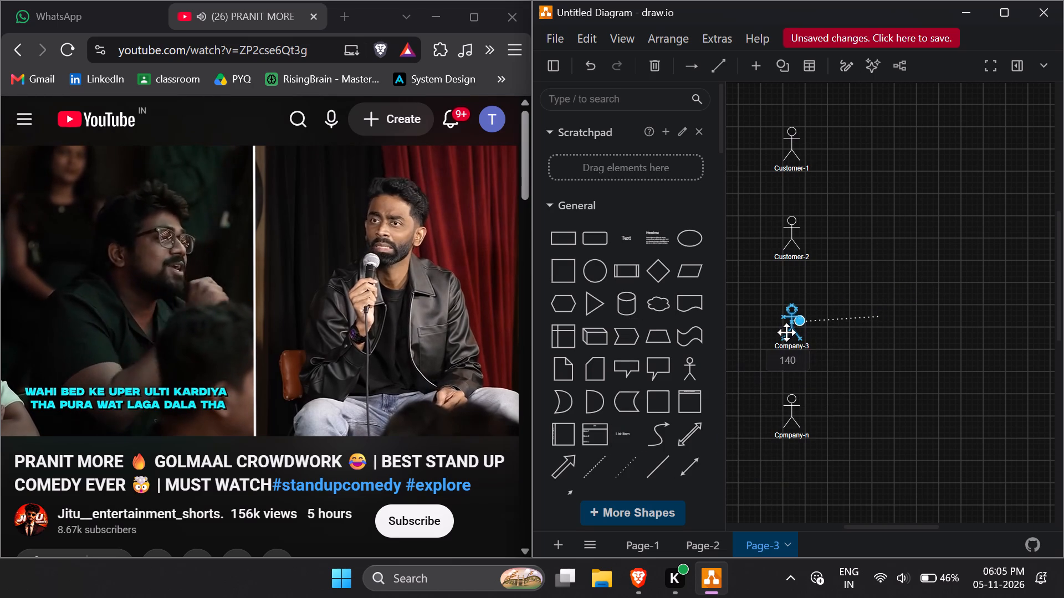
drag(786, 332, 791, 325)
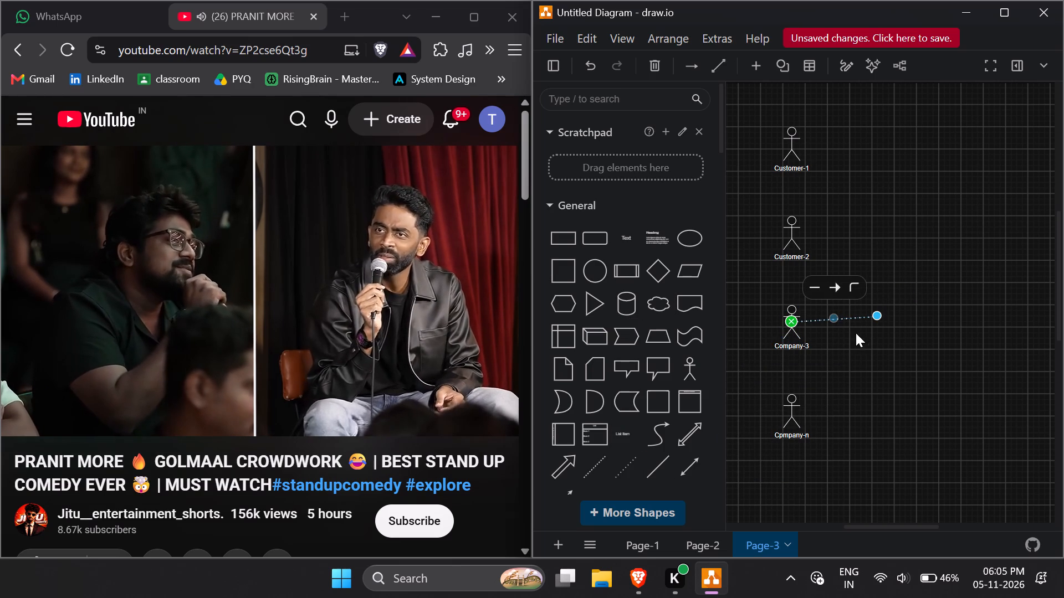
click(880, 318)
drag(880, 318, 806, 406)
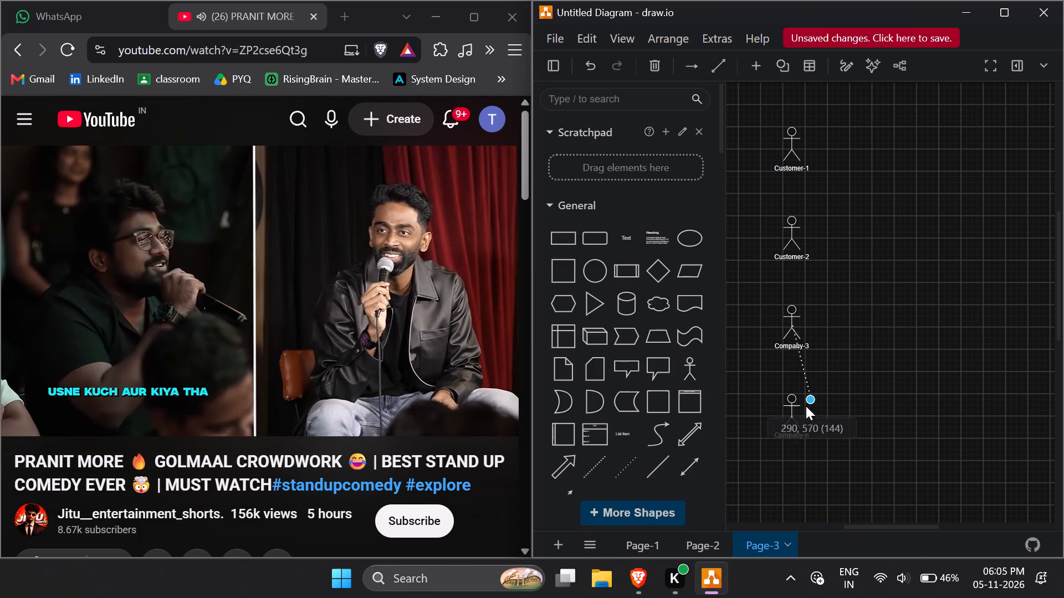
drag(806, 406, 793, 394)
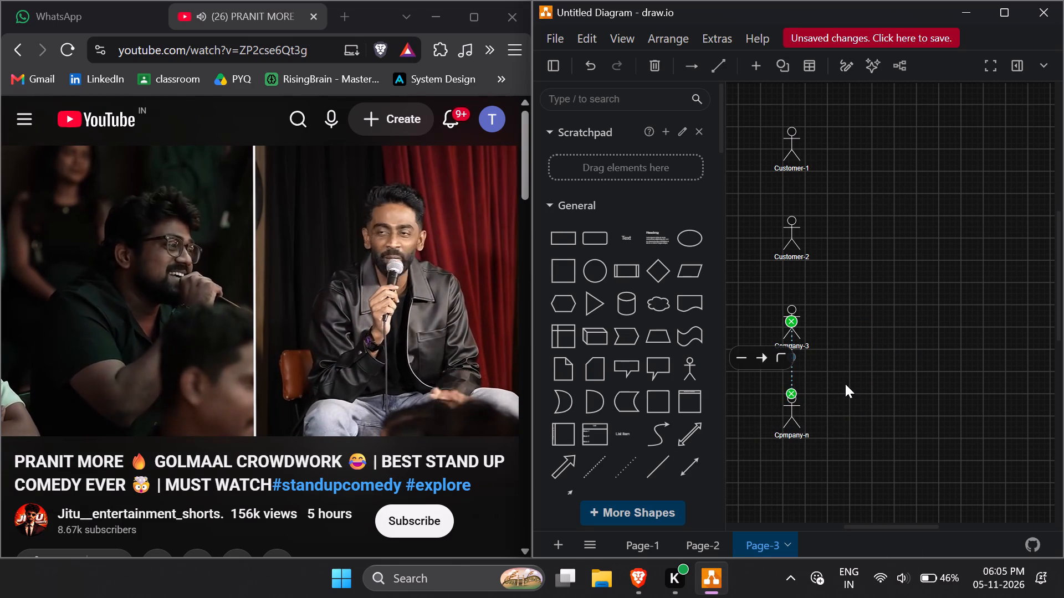
click(845, 384)
click(856, 352)
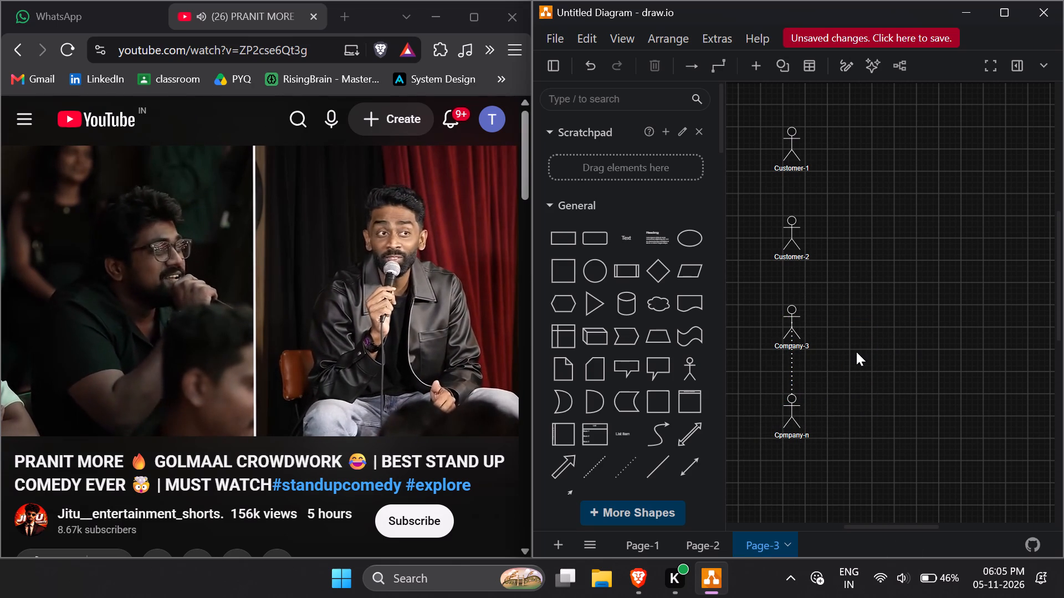
Relabel the second actor from the top "Company-2".
click(796, 239)
double_click(796, 239)
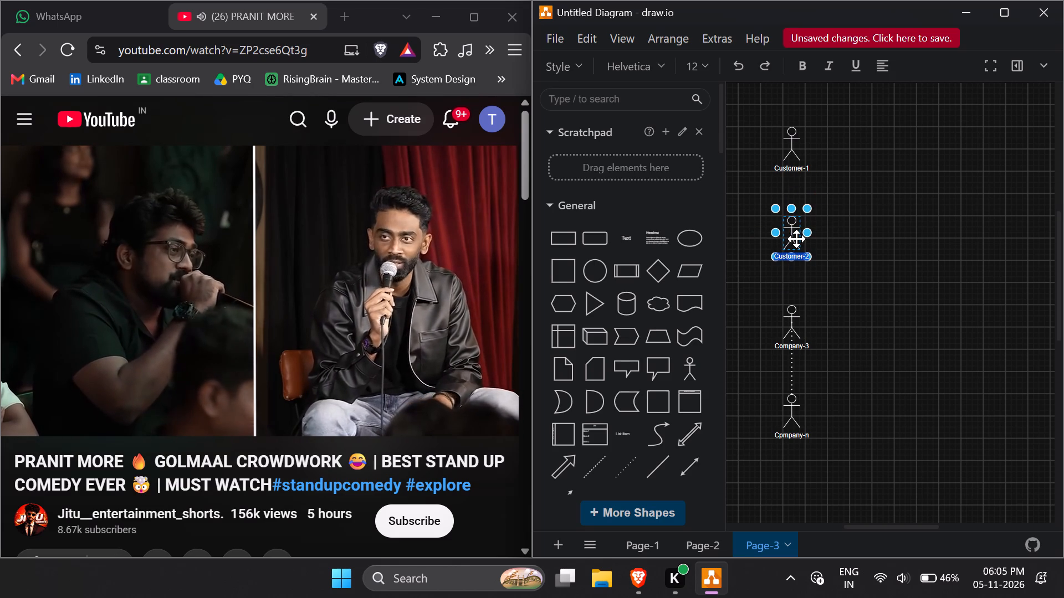
text(Company)
text(-2)
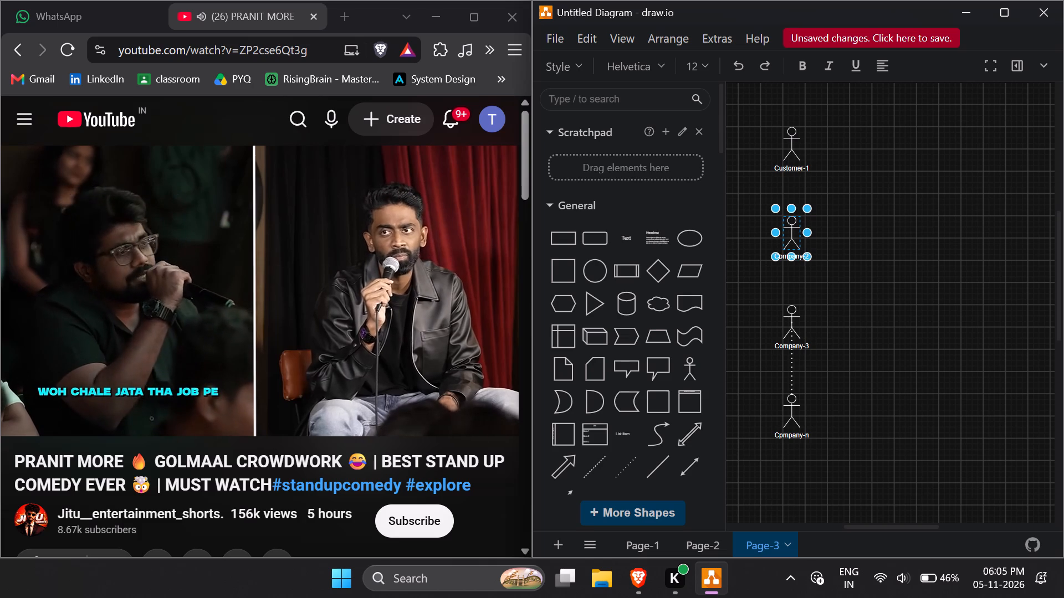
click(827, 244)
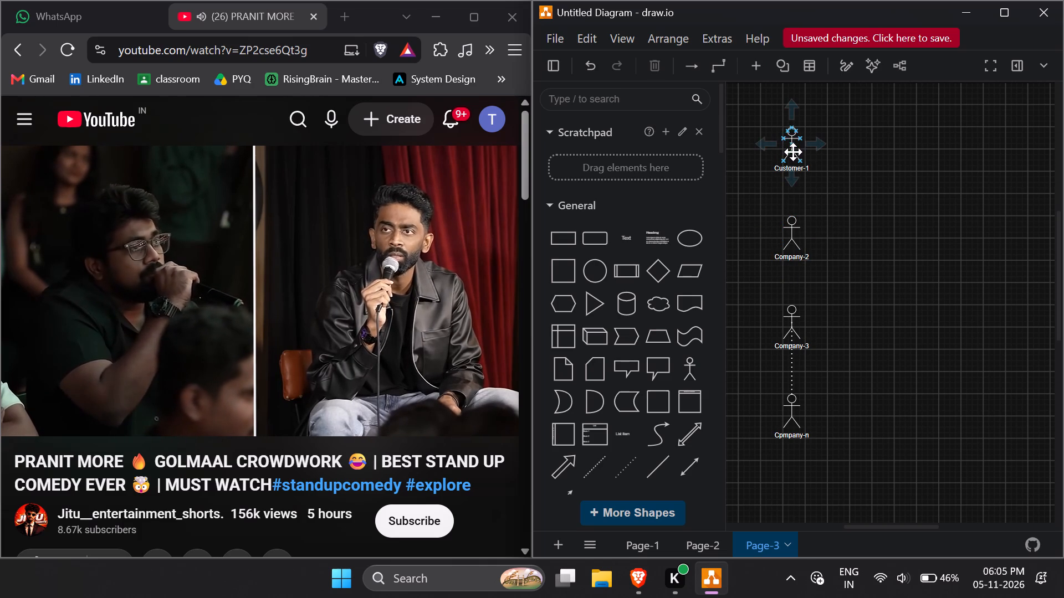
Relabel the topmost actor "Comapny-1".
click(793, 152)
double_click(793, 152)
key(shift+c)
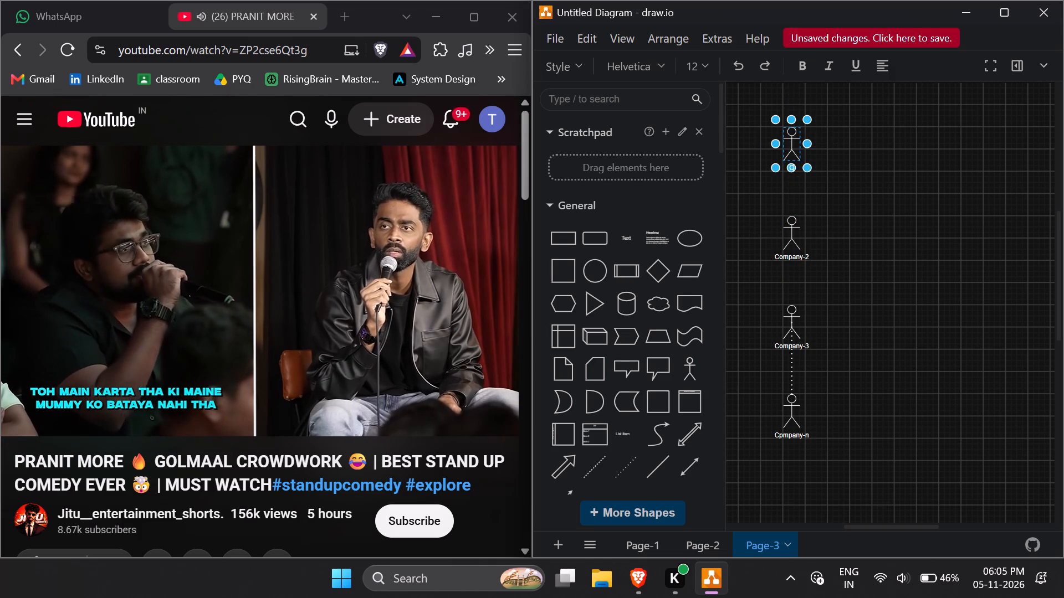
text(omapny)
text(-1)
click(933, 261)
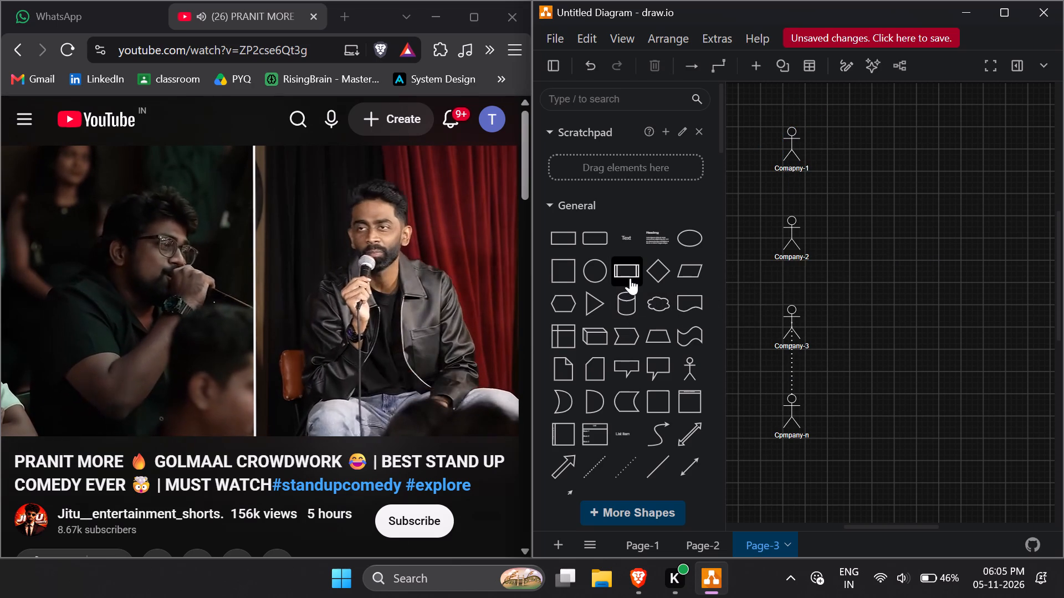
Add an empty ellipse to the right of the actor column, at a height between Company-2 and Company-3.
click(609, 278)
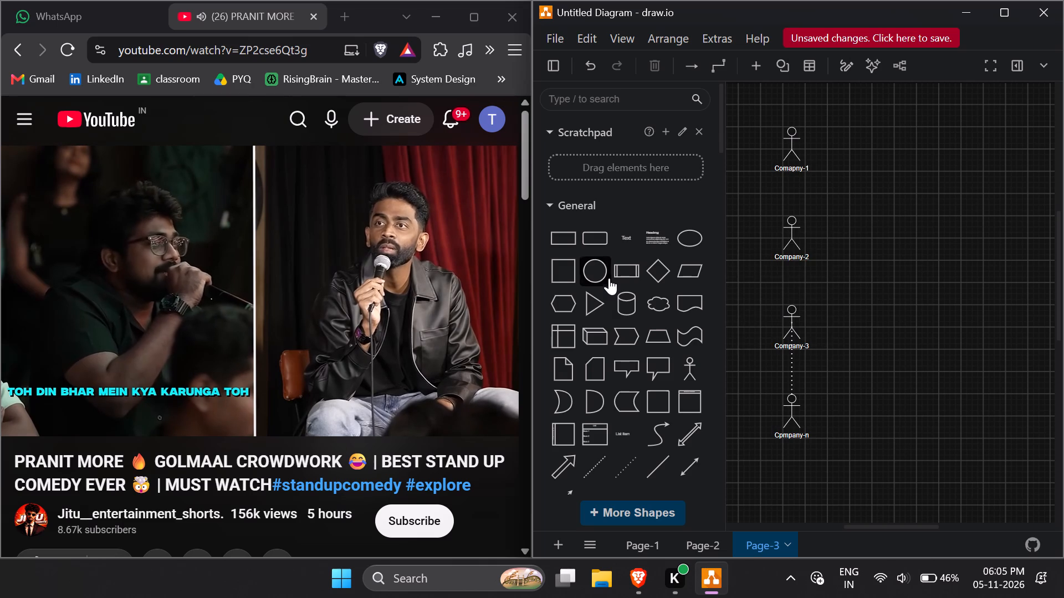
key(Delete)
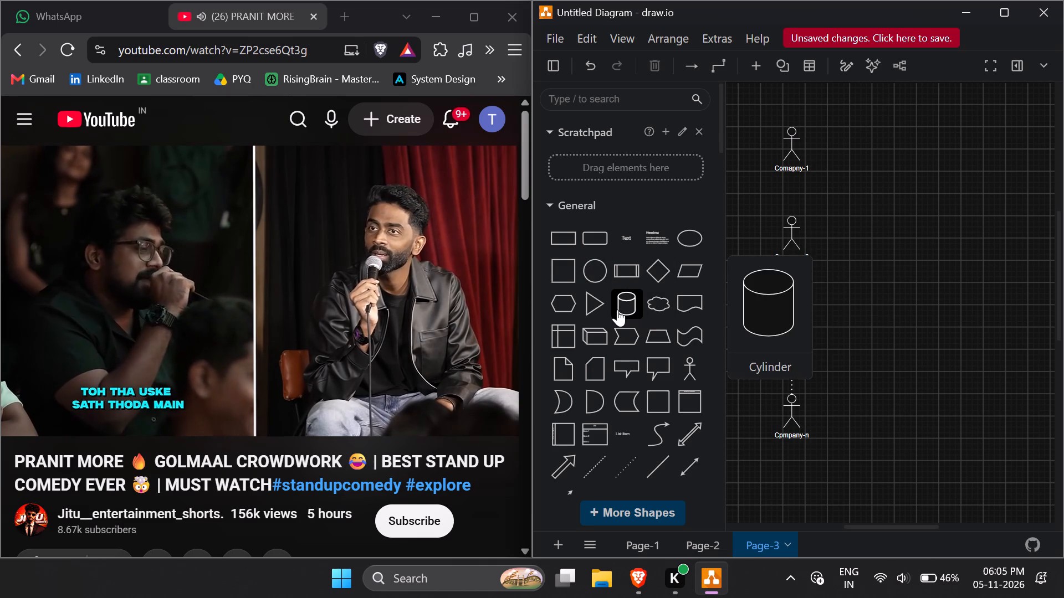
click(685, 241)
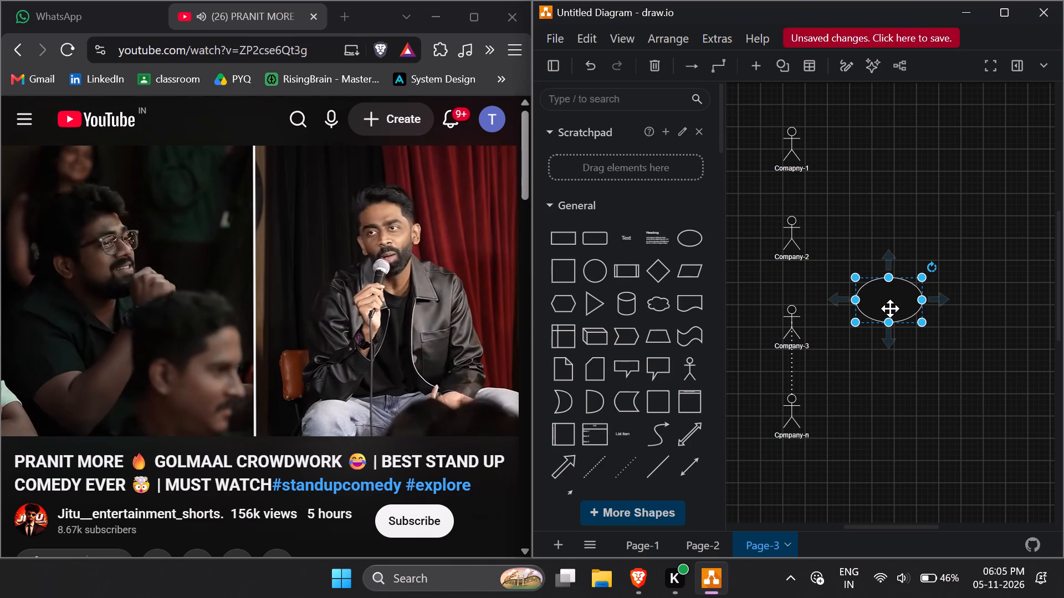
drag(871, 303, 903, 284)
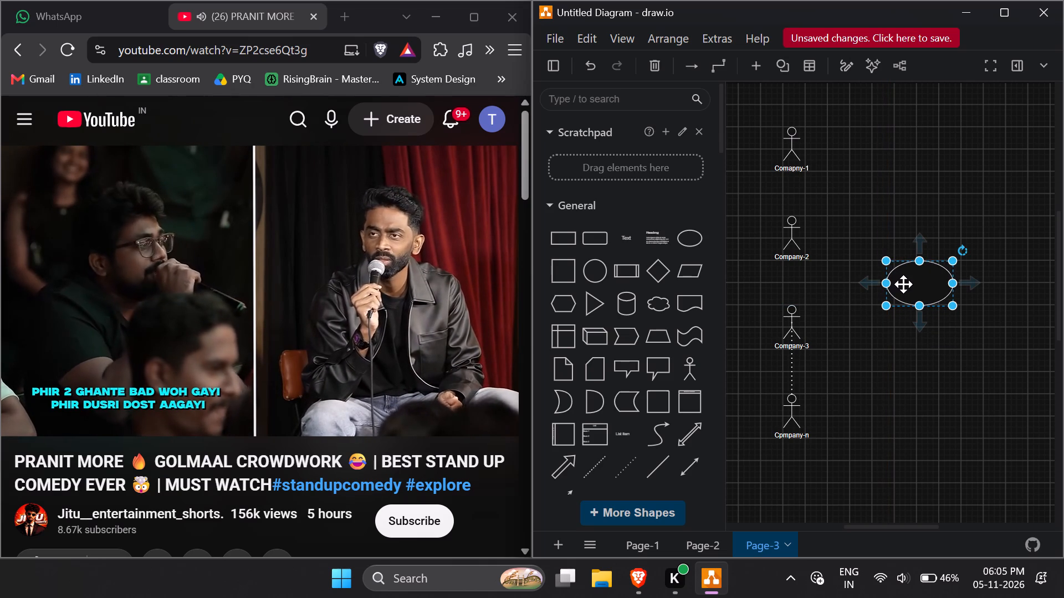
click(890, 200)
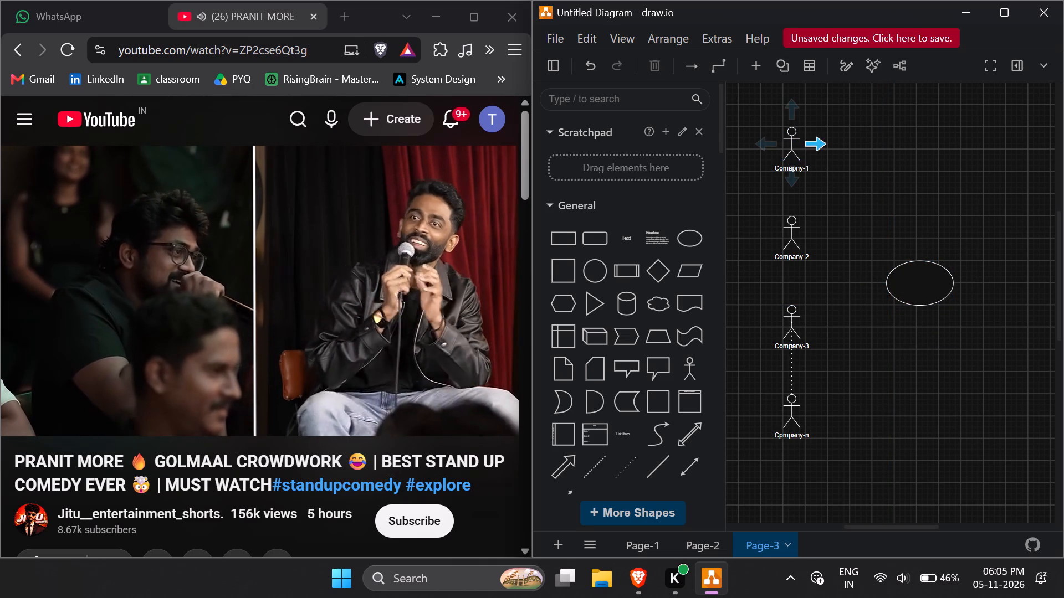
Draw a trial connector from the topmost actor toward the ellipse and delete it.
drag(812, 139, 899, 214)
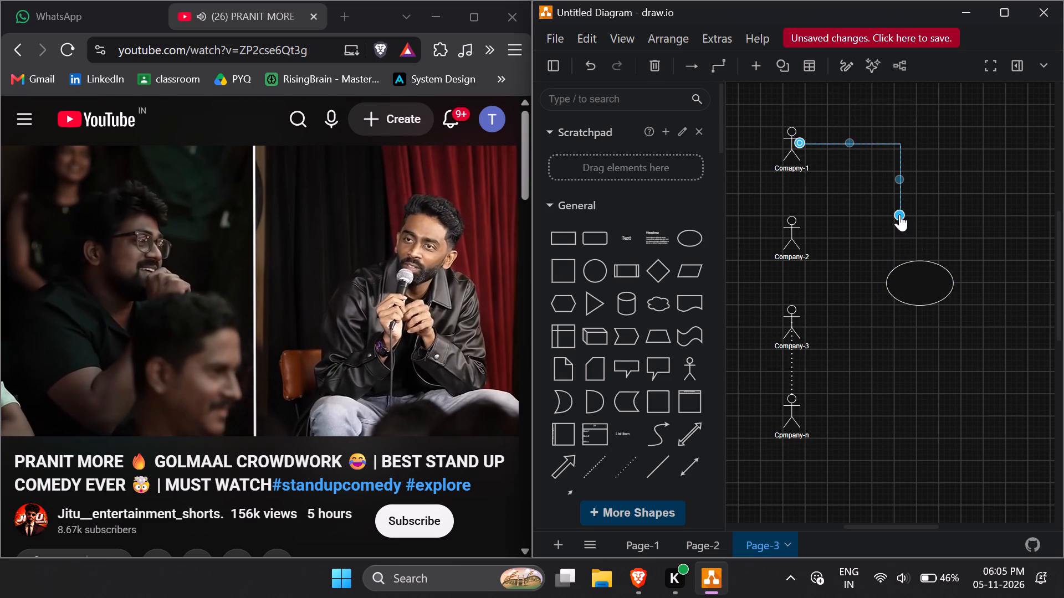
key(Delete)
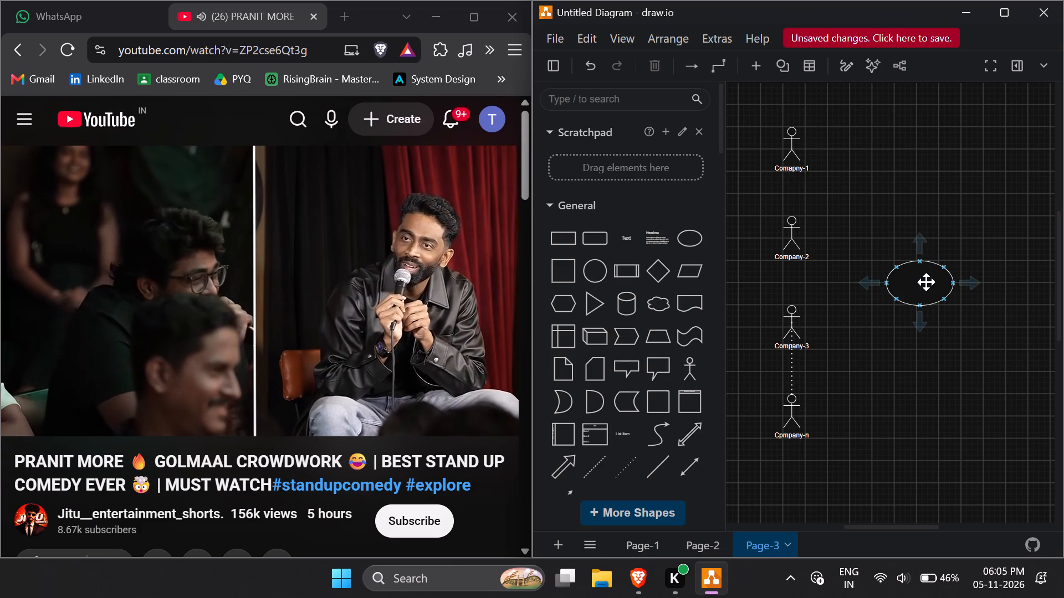
Enlarge the ellipse to more than twice its width and height, centred vertically between the Company-2 and Company-3 actors.
click(926, 282)
drag(915, 262, 913, 221)
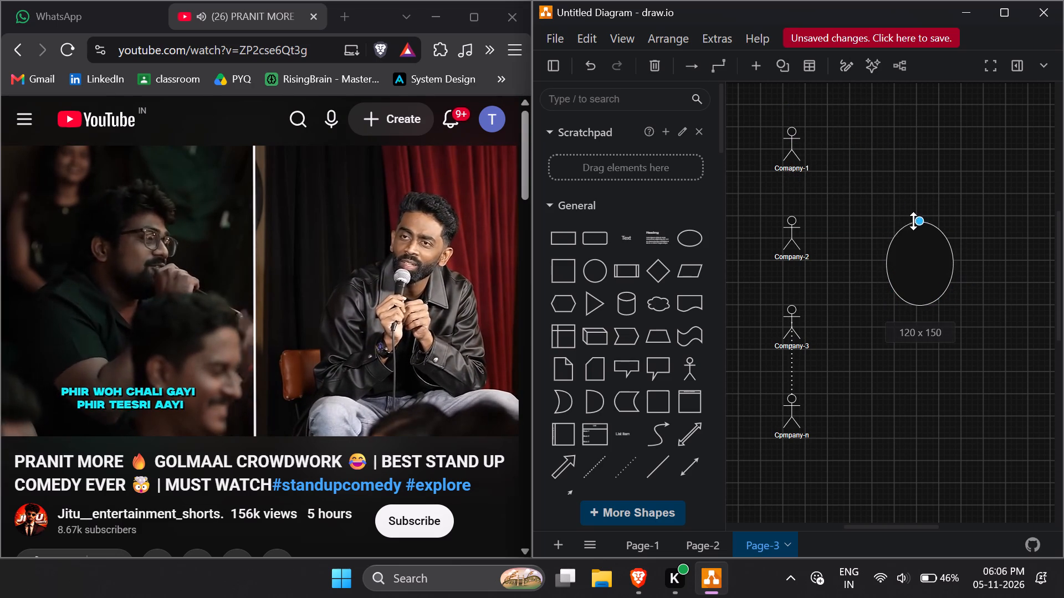
drag(913, 221, 913, 220)
drag(920, 307, 919, 349)
drag(948, 285, 1022, 281)
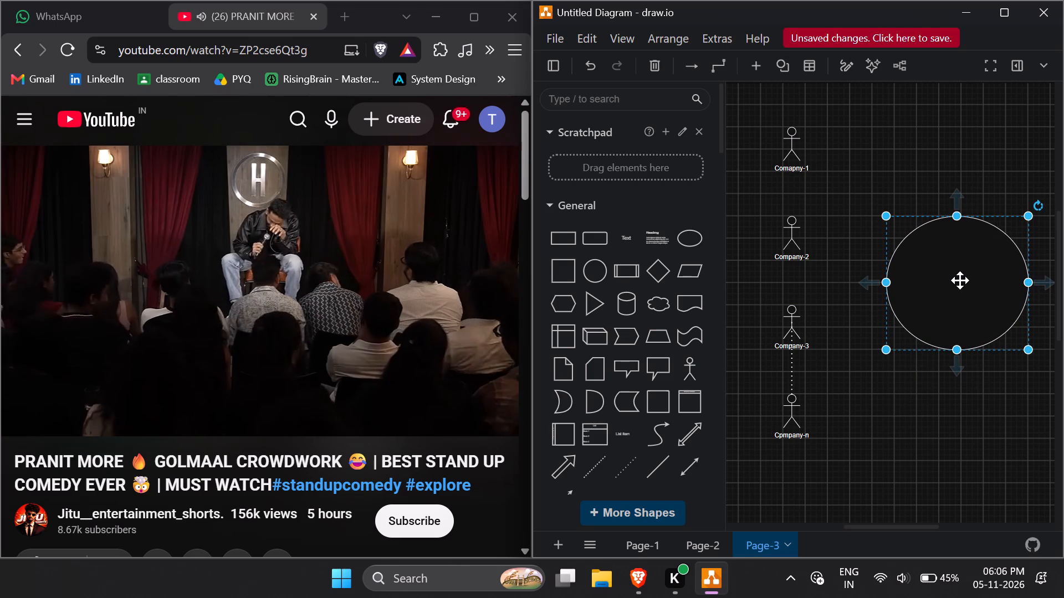
click(960, 280)
click(896, 172)
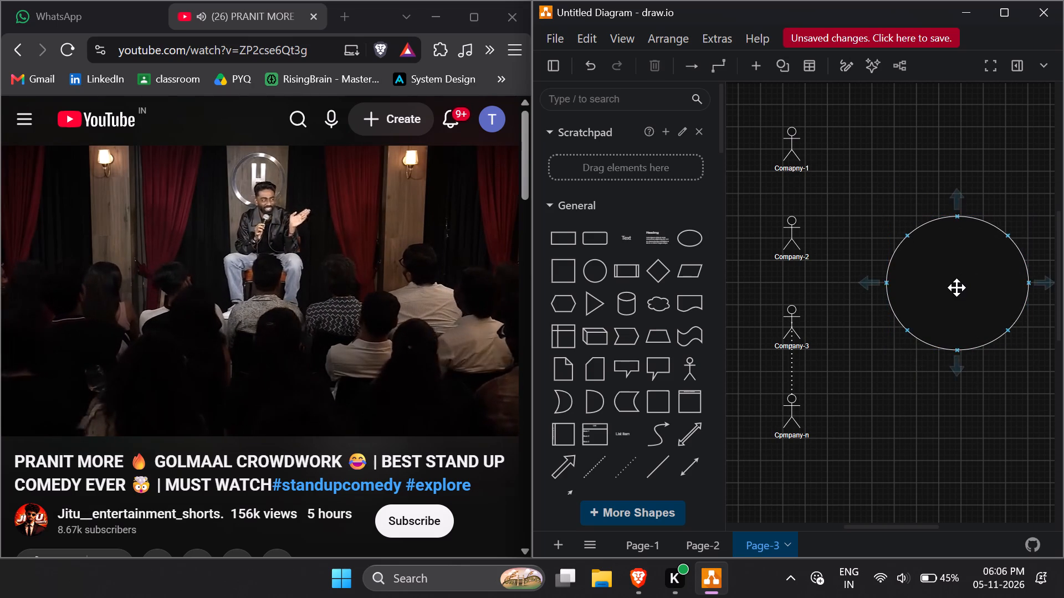
click(956, 287)
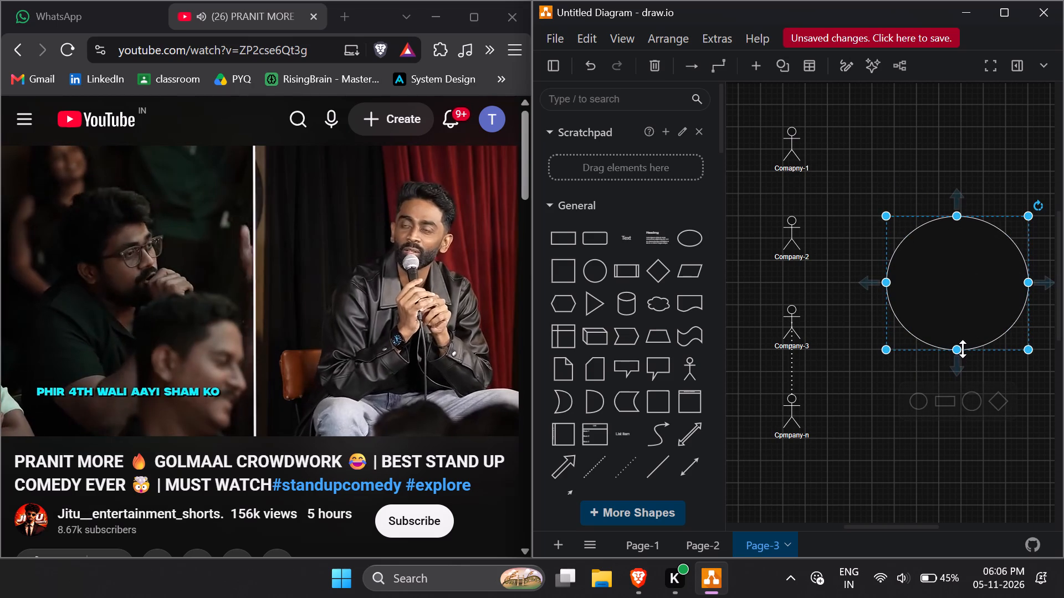
drag(963, 349, 968, 327)
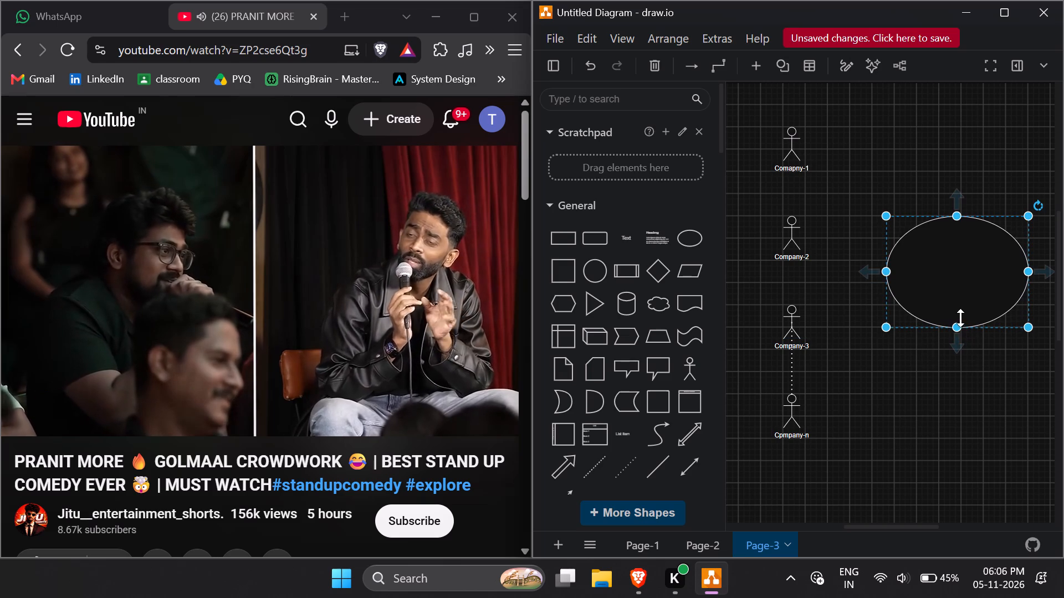
drag(957, 261, 955, 271)
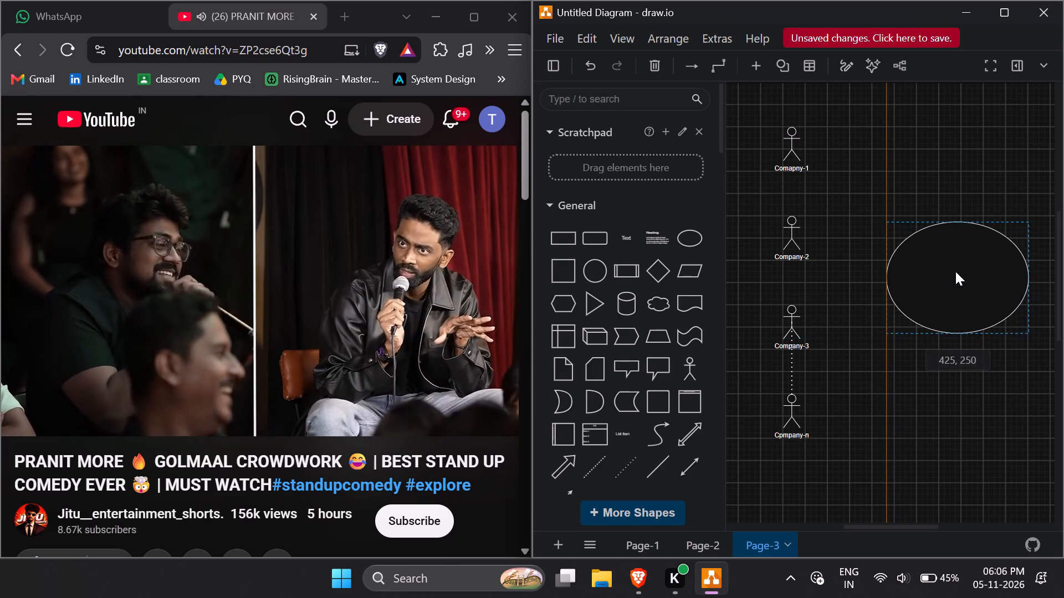
drag(955, 271, 954, 273)
click(898, 147)
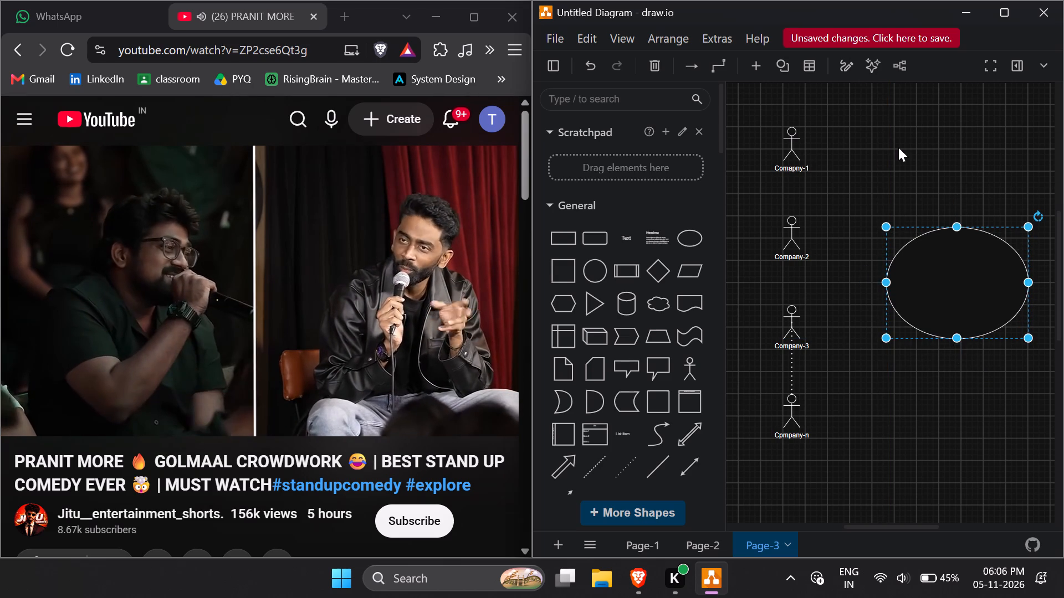
Connect the topmost actor to the top of the ellipse with a right-angled arrow.
drag(792, 146, 952, 150)
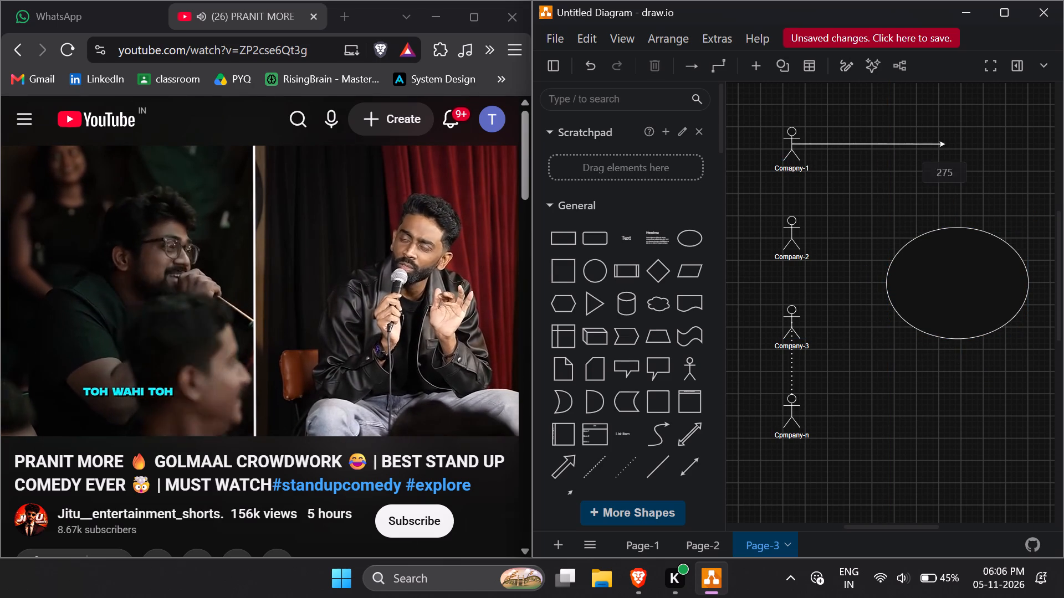
drag(952, 150, 960, 229)
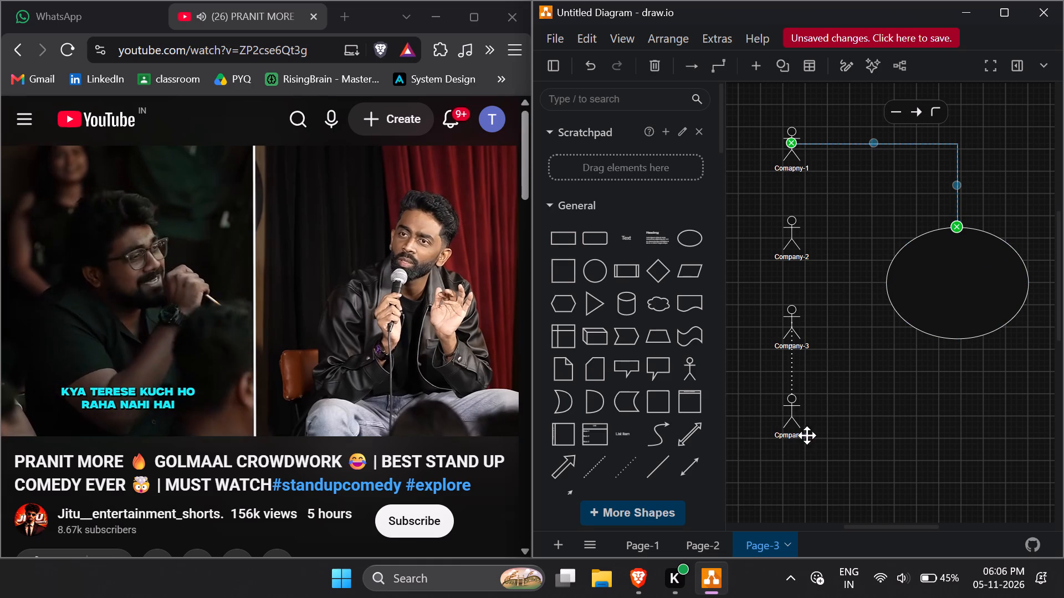
Connect the bottom actor to the bottom of the ellipse with a right-angled arrow.
drag(795, 415, 1006, 368)
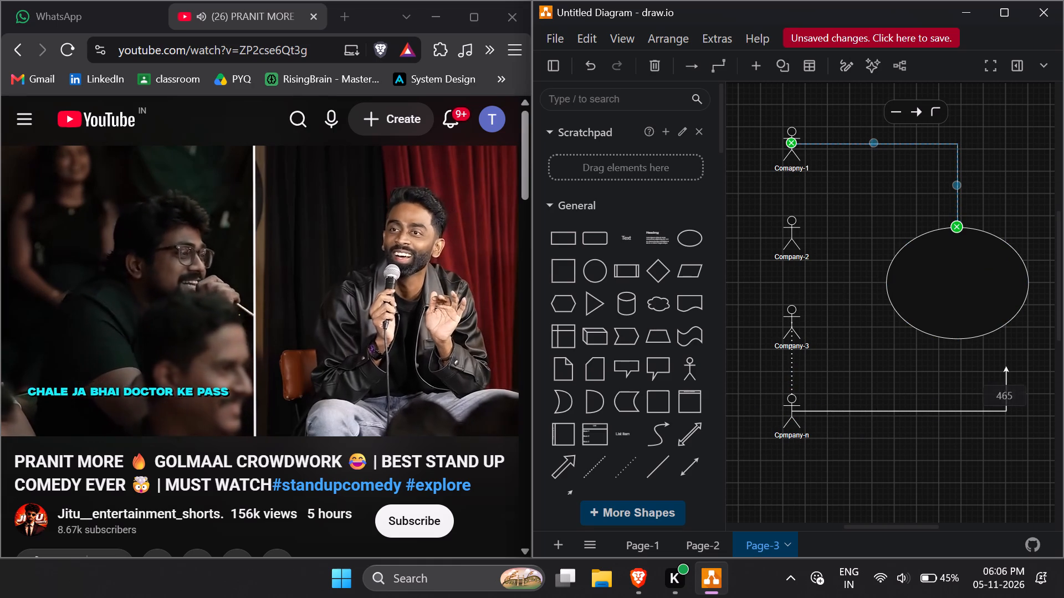
drag(1006, 368, 962, 338)
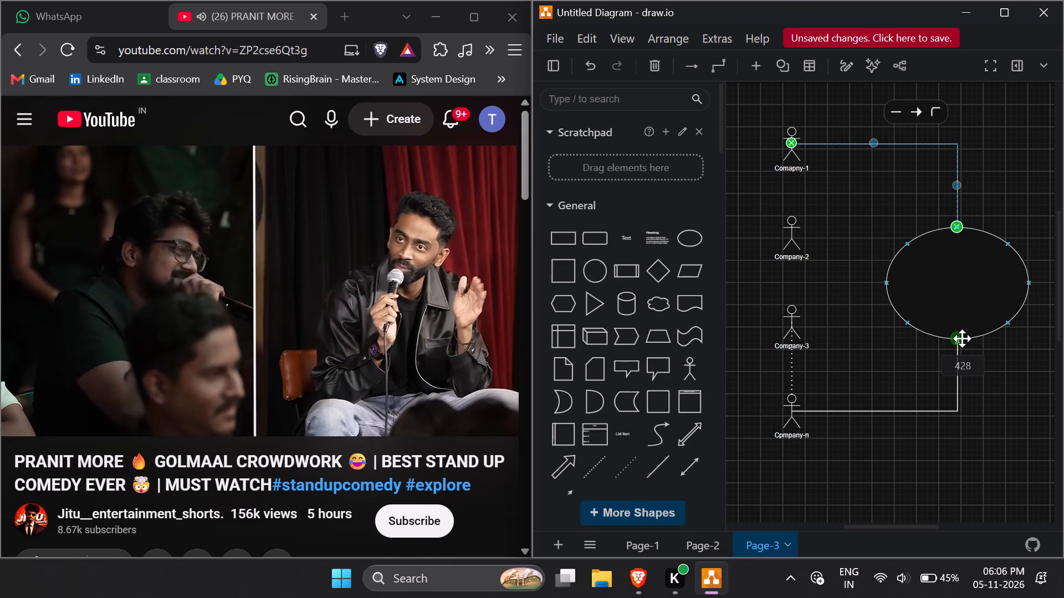
Attach the Company-n actor's right-angled arrow to the bottom connection point of the ellipse.
drag(962, 338, 961, 339)
click(836, 249)
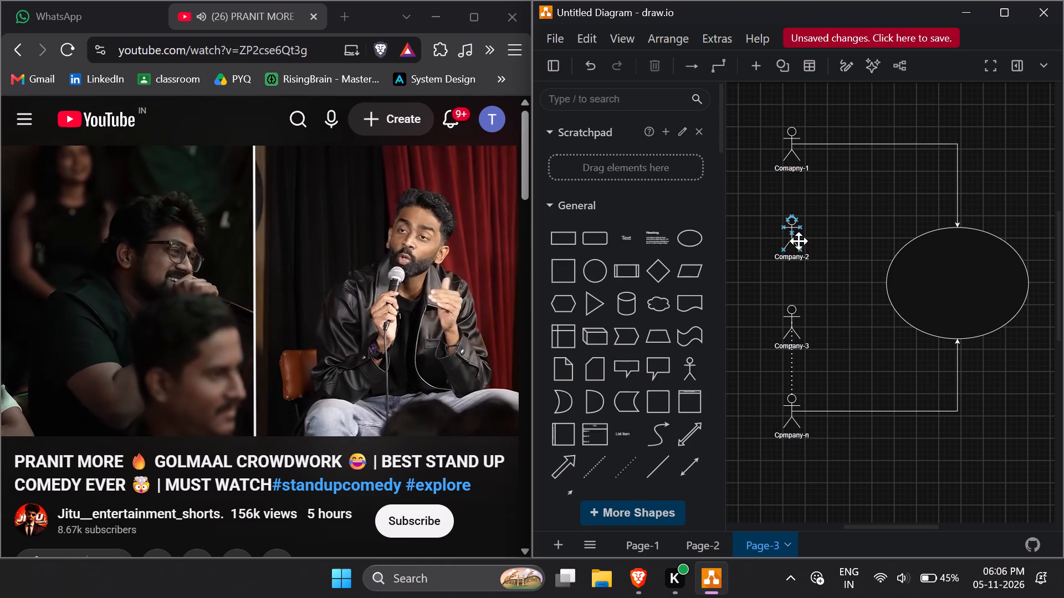
Connect the Company-2 actor to the left side of the ellipse with a right-angled arrow.
drag(796, 234, 865, 253)
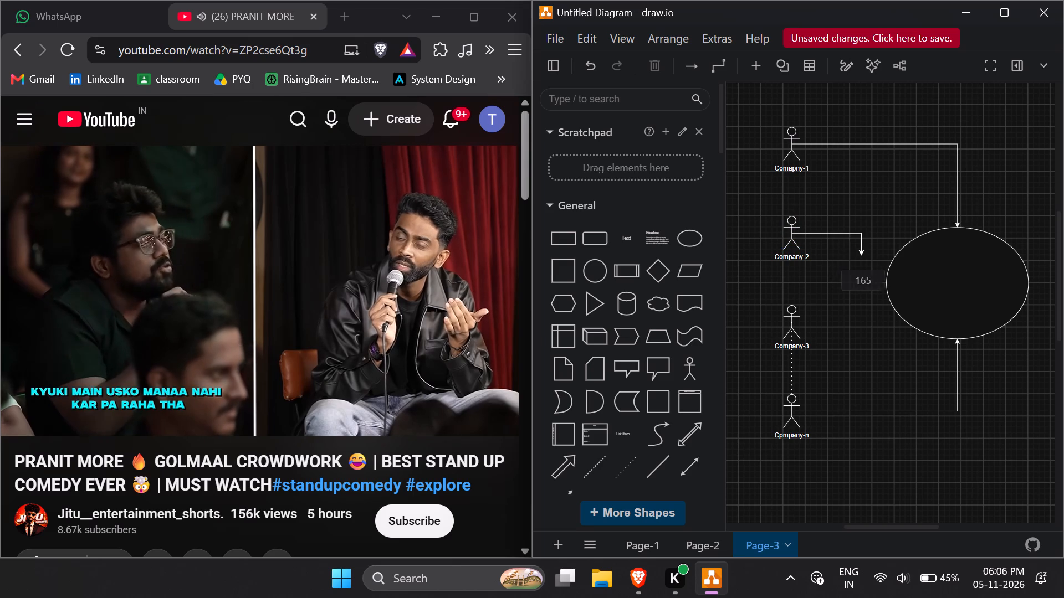
drag(865, 253, 907, 274)
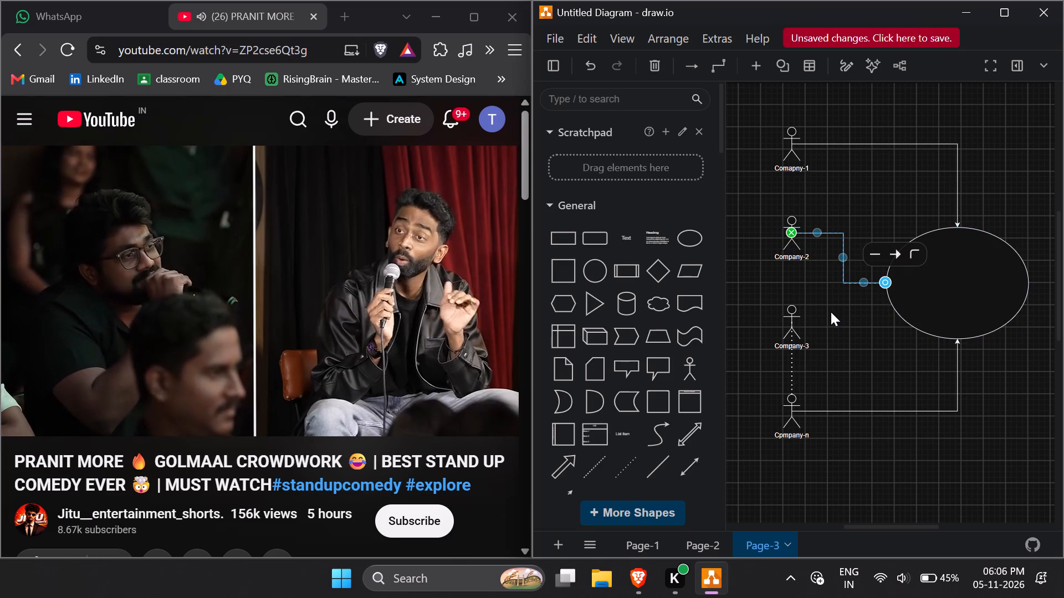
Connect the Company-3 actor to the same left point of the ellipse with a right-angled arrow.
drag(792, 323, 850, 283)
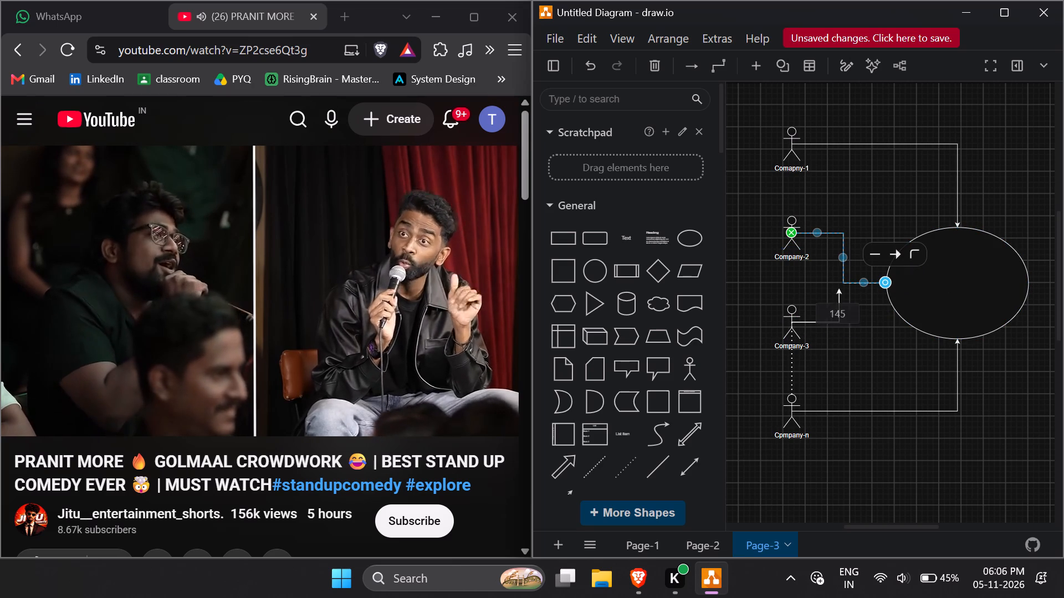
drag(850, 283, 906, 292)
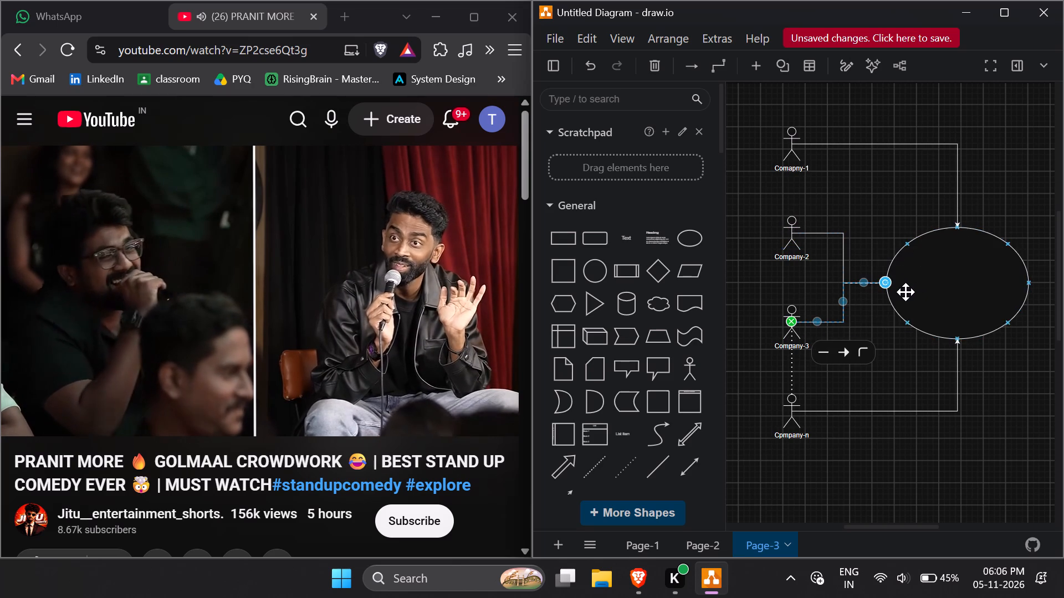
click(901, 364)
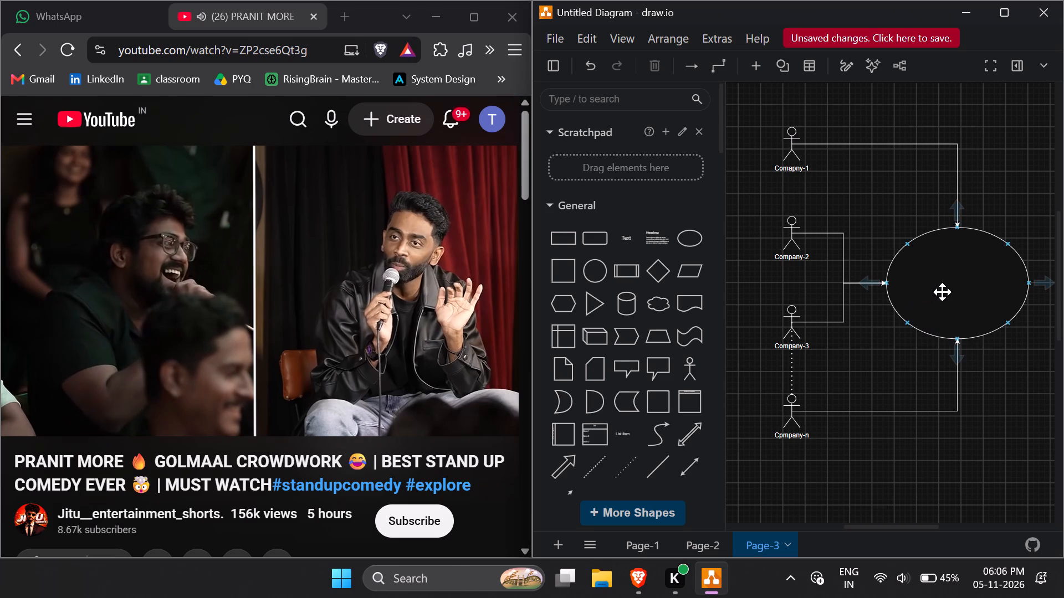
Move the ellipse slightly up, centring it vertically between the Company-2 and Company-3 actors.
drag(942, 292, 941, 286)
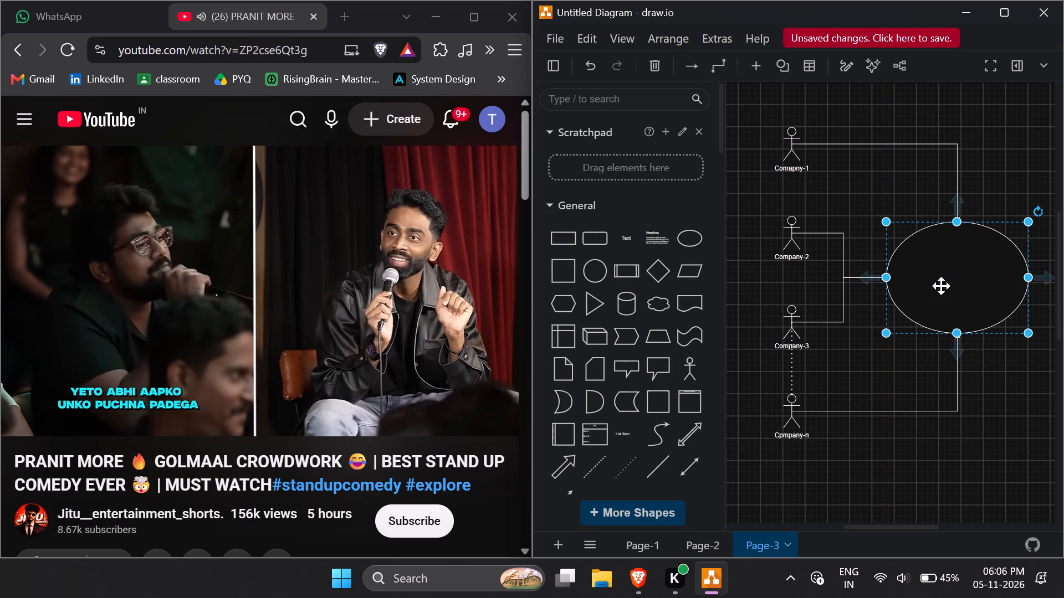
click(872, 184)
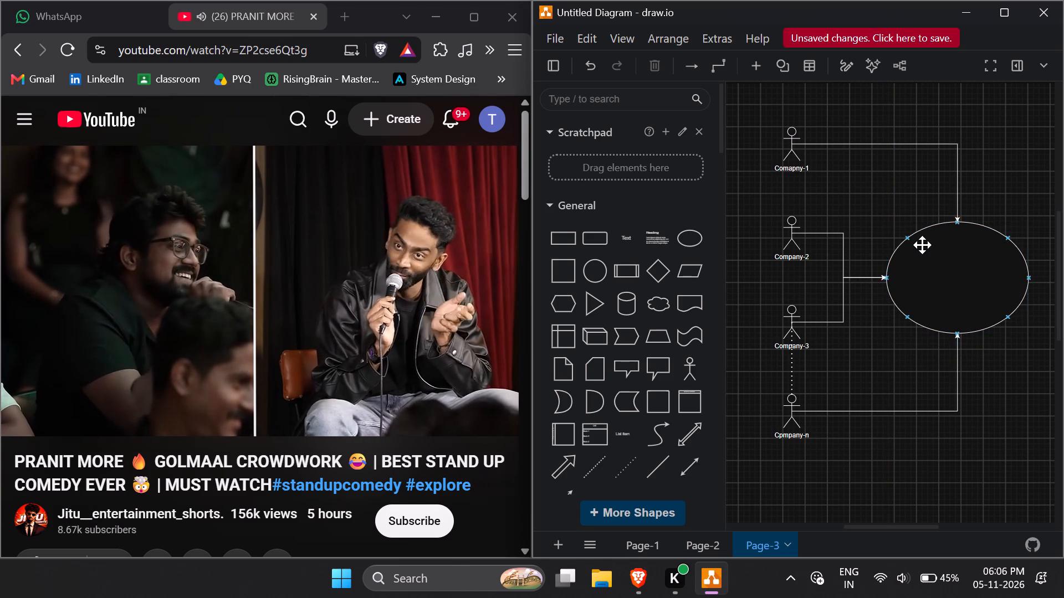
Label the ellipse "Platform that provides Security and O-Auth Services , rather than creating different systems for each Companies".
double_click(907, 282)
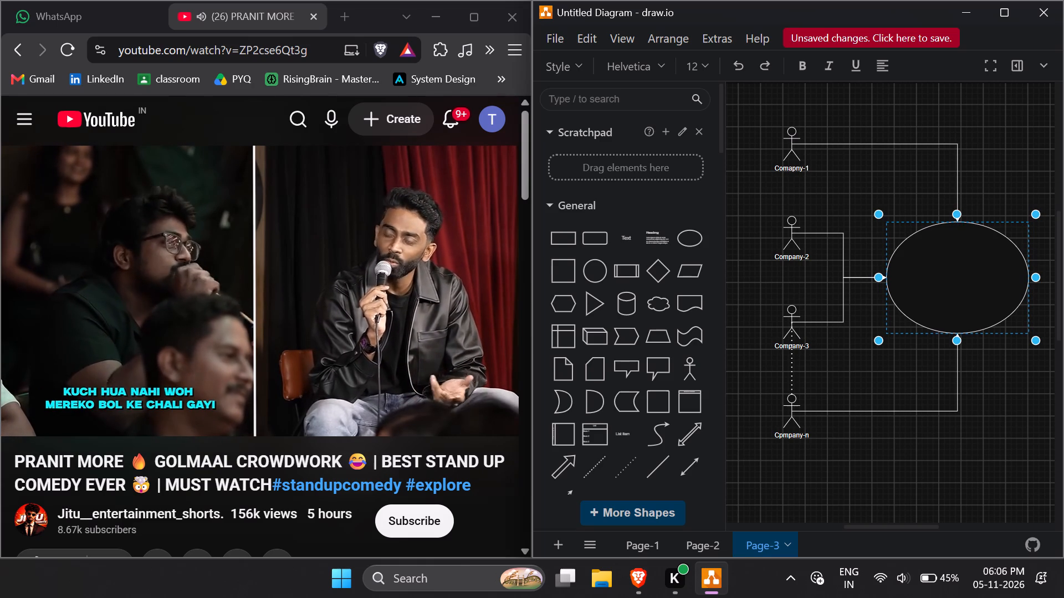
text(Pla)
key(t)
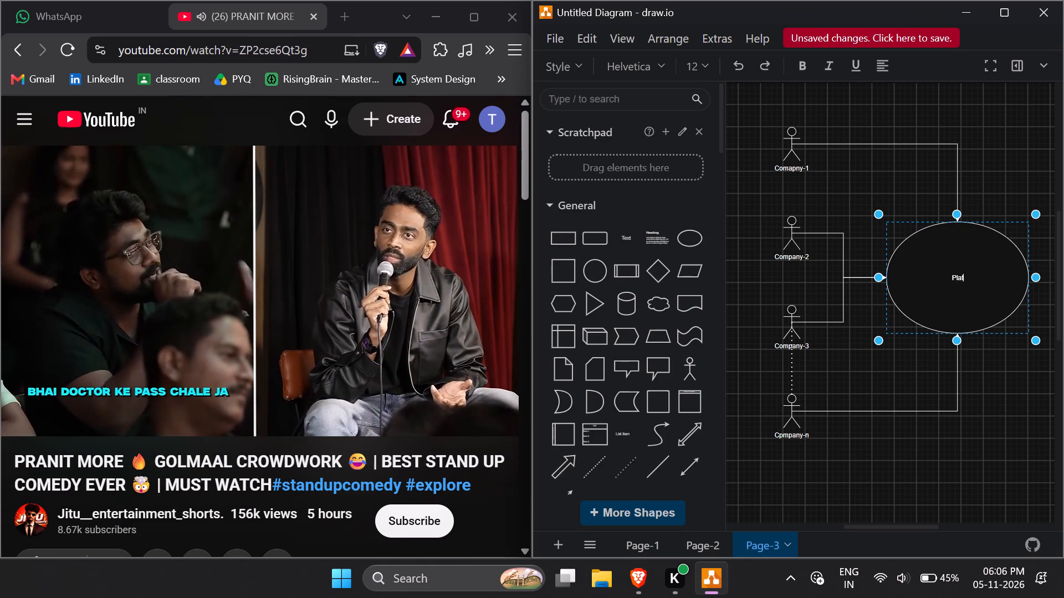
text(form thar)
key(BackSpace)
text(t)
key(space)
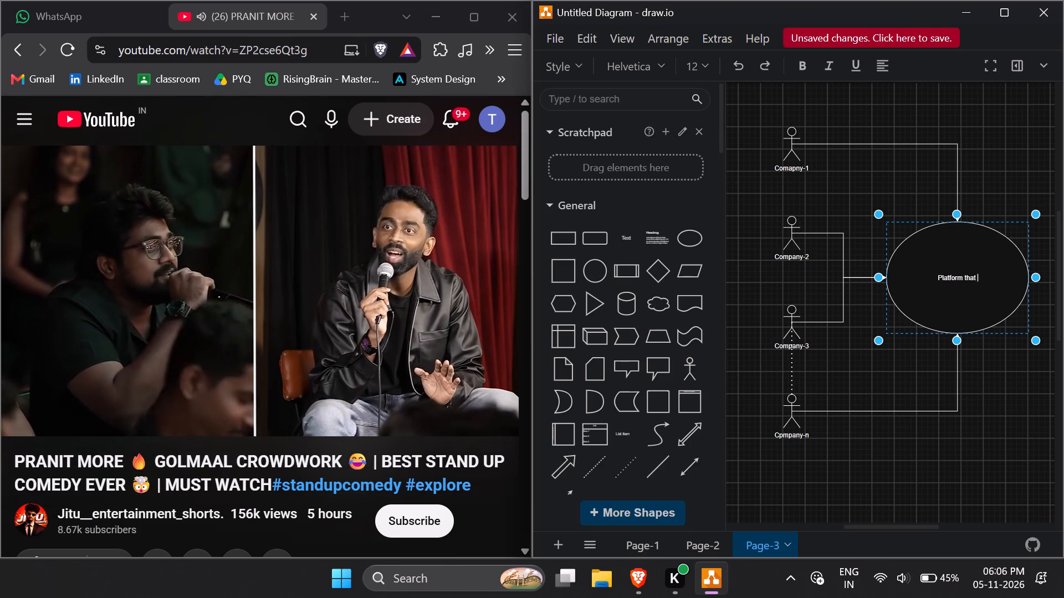
text(pro)
text(vi)
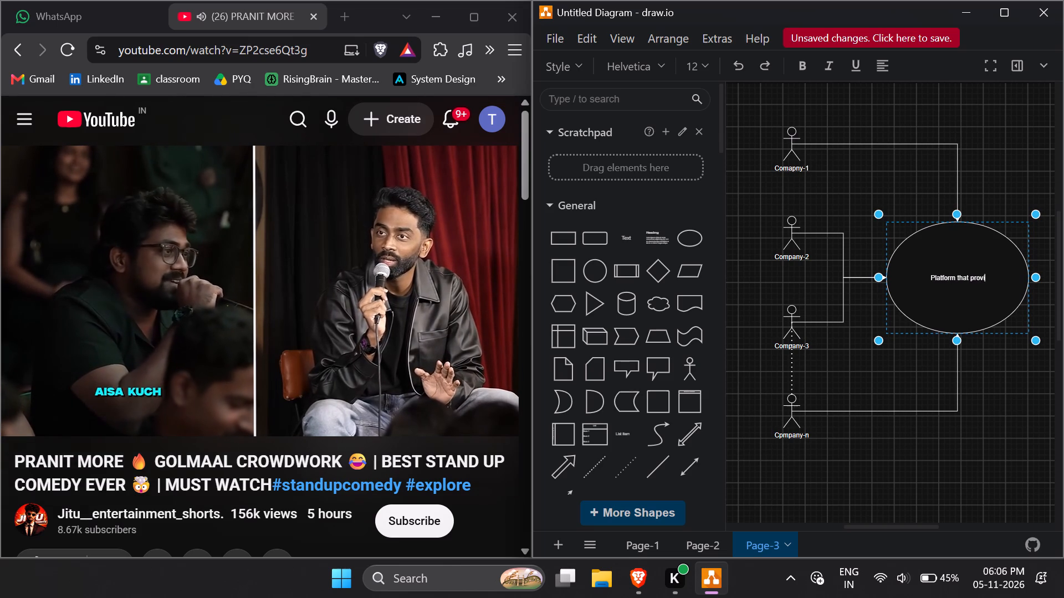
text(des)
key(space)
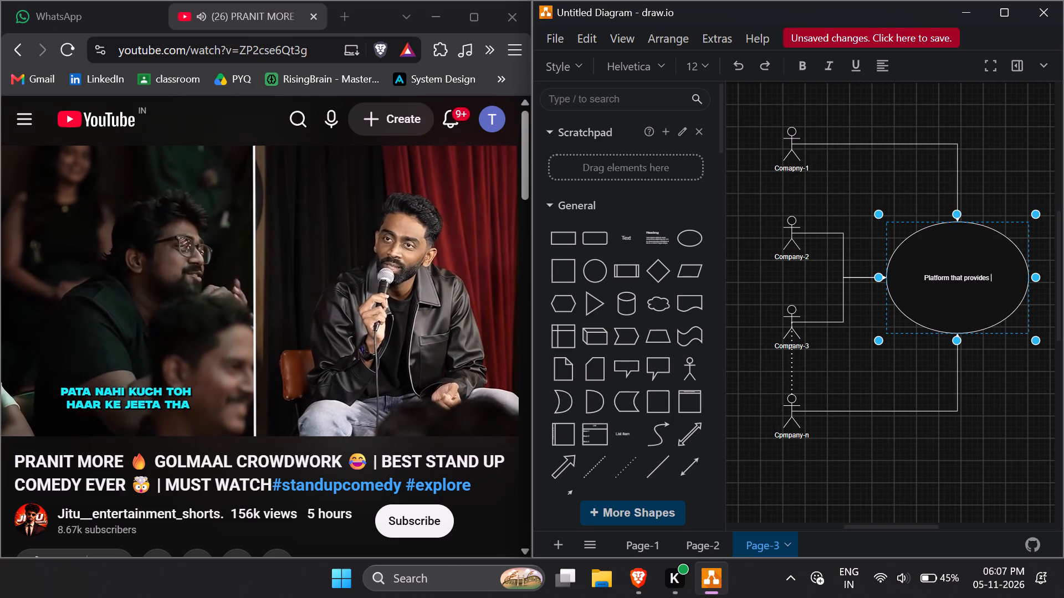
text(Security and)
key(space)
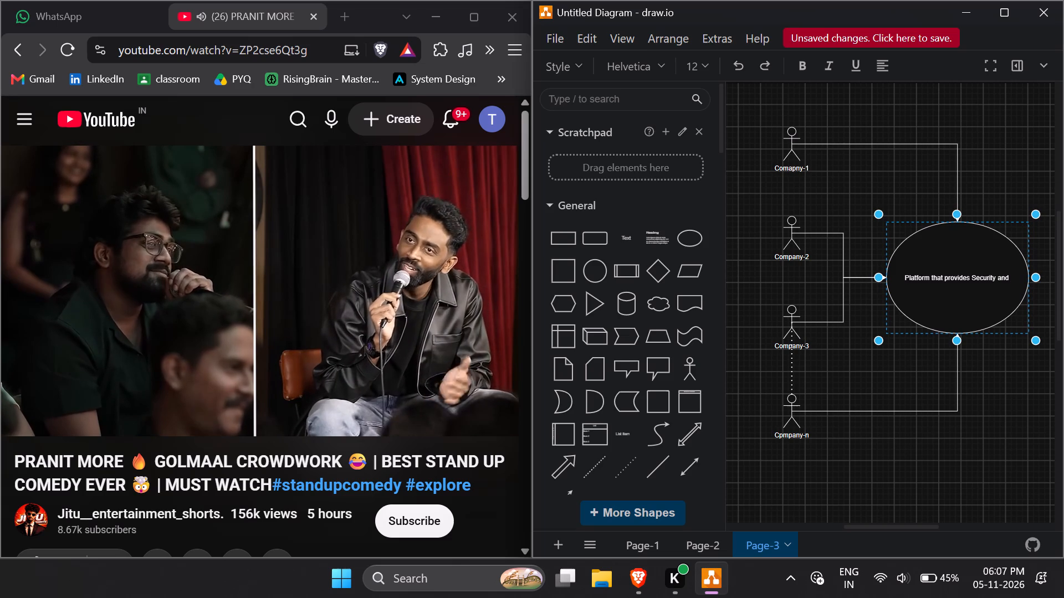
key(shift+o)
key(minus)
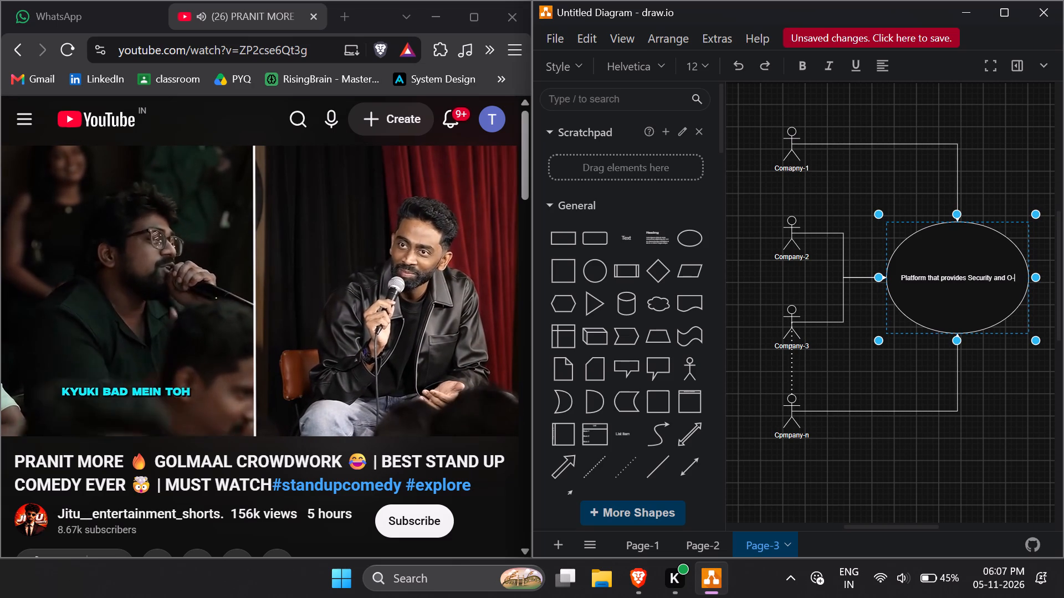
text(Auth)
key(space)
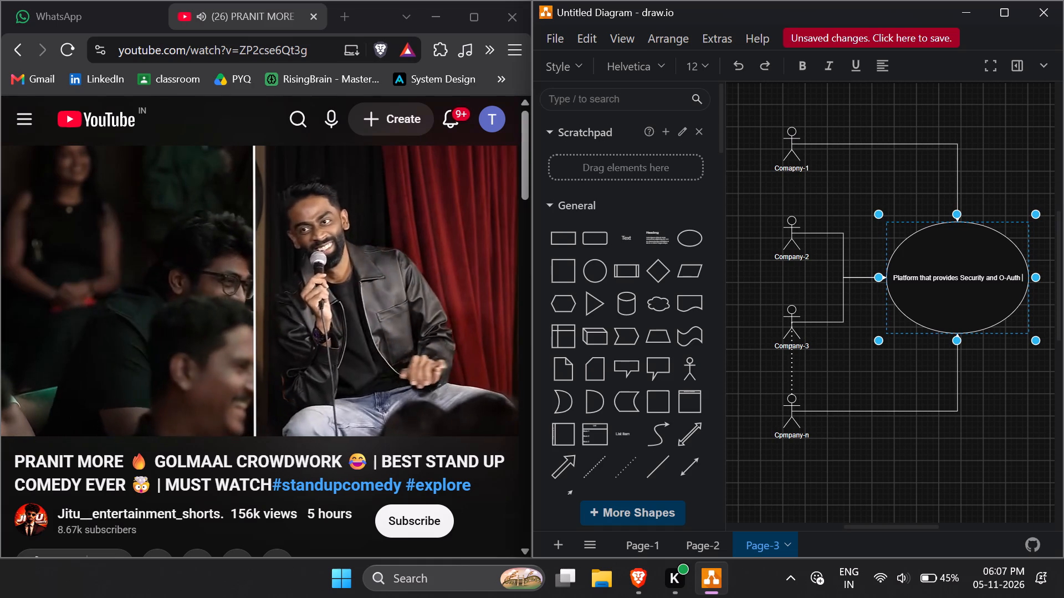
text(Services)
key(space)
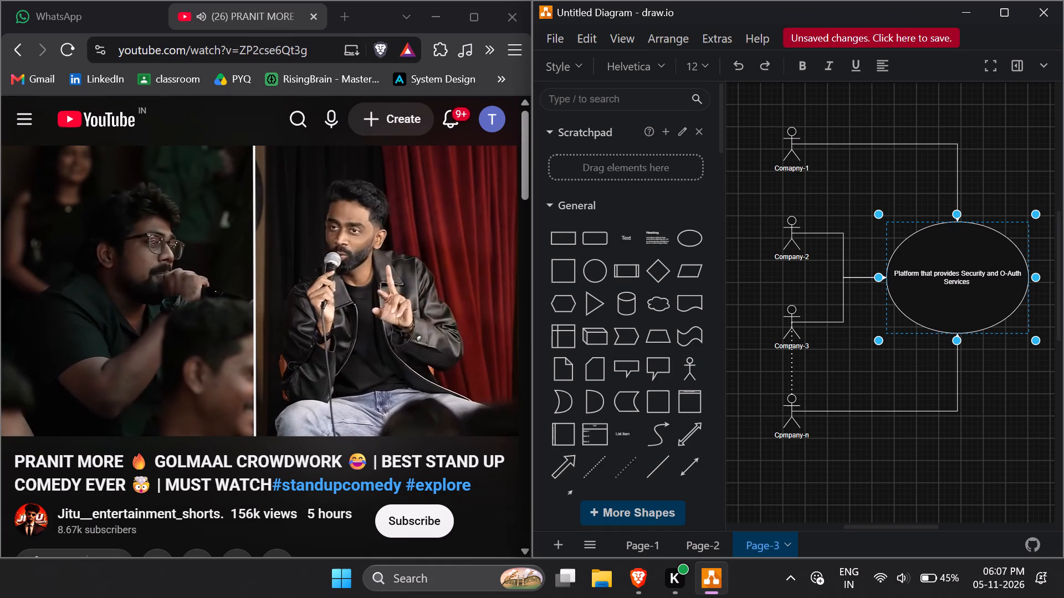
text(, rather than)
key(space)
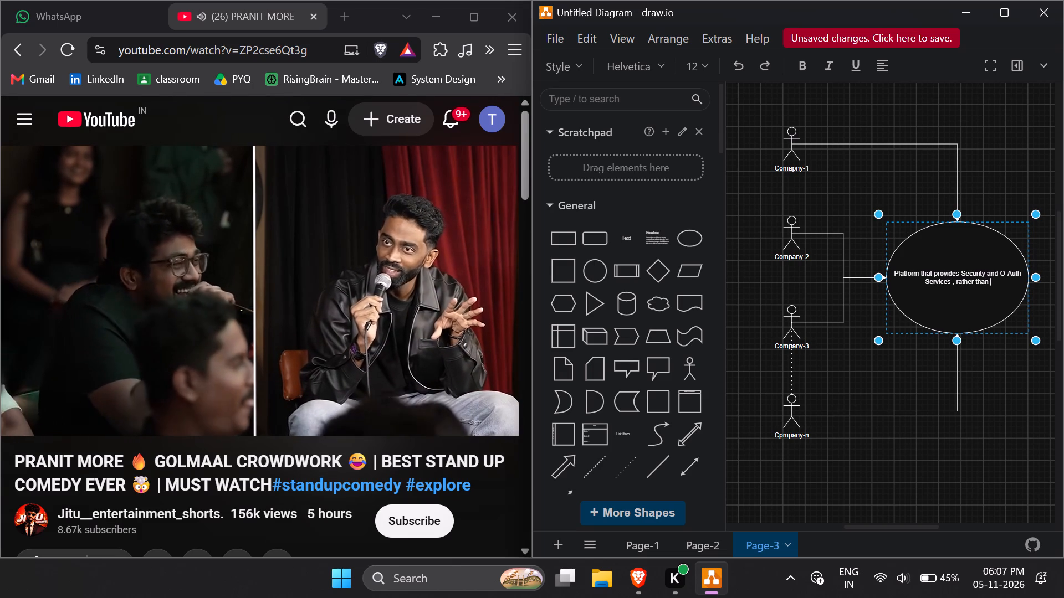
text(creating)
key(space)
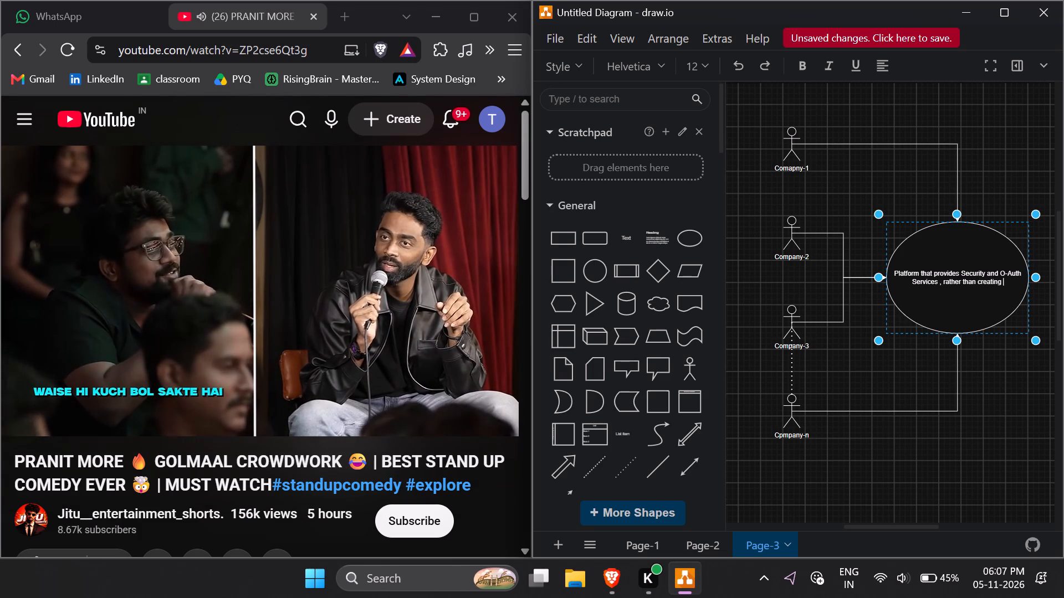
text(different)
key(space)
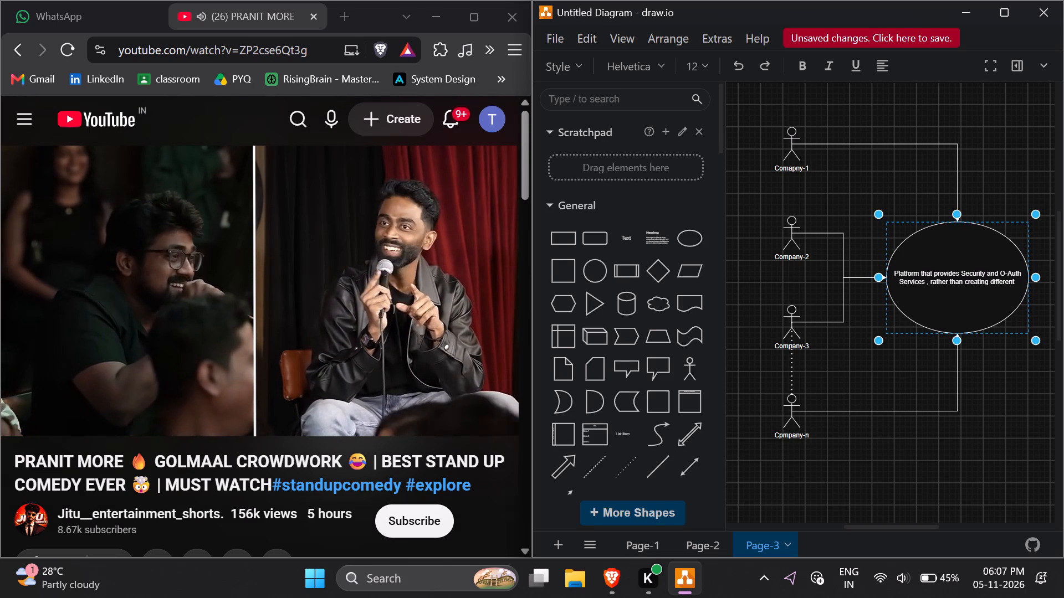
text(sys)
text(tems for each Compa)
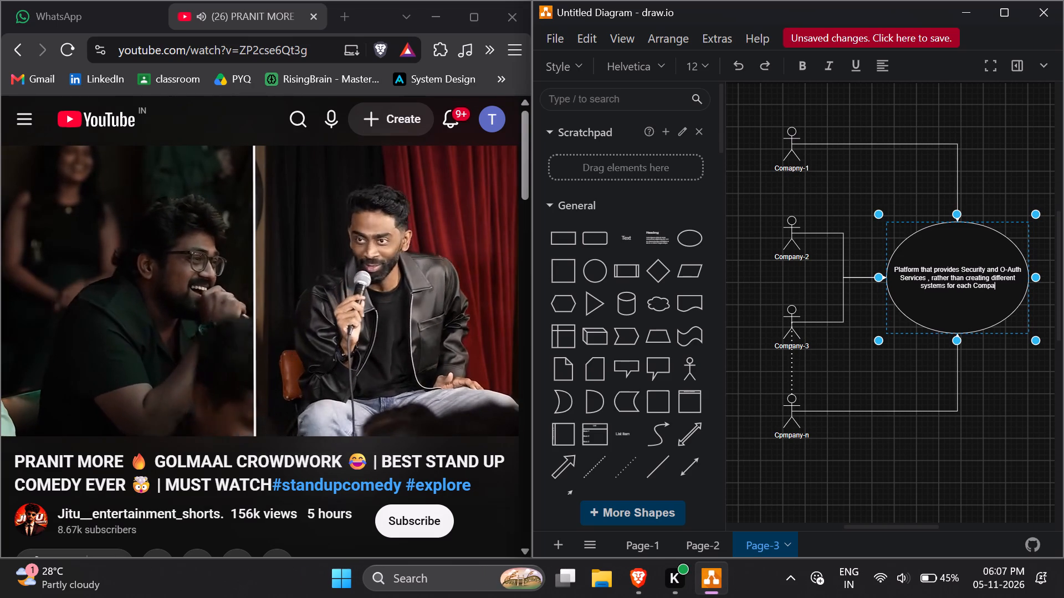
text(nies)
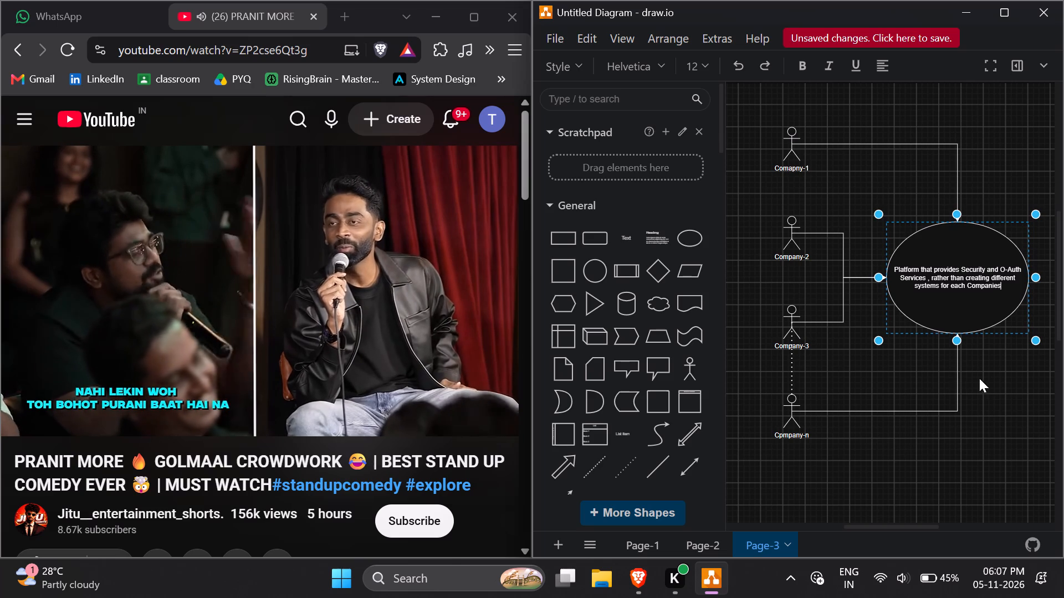
click(995, 382)
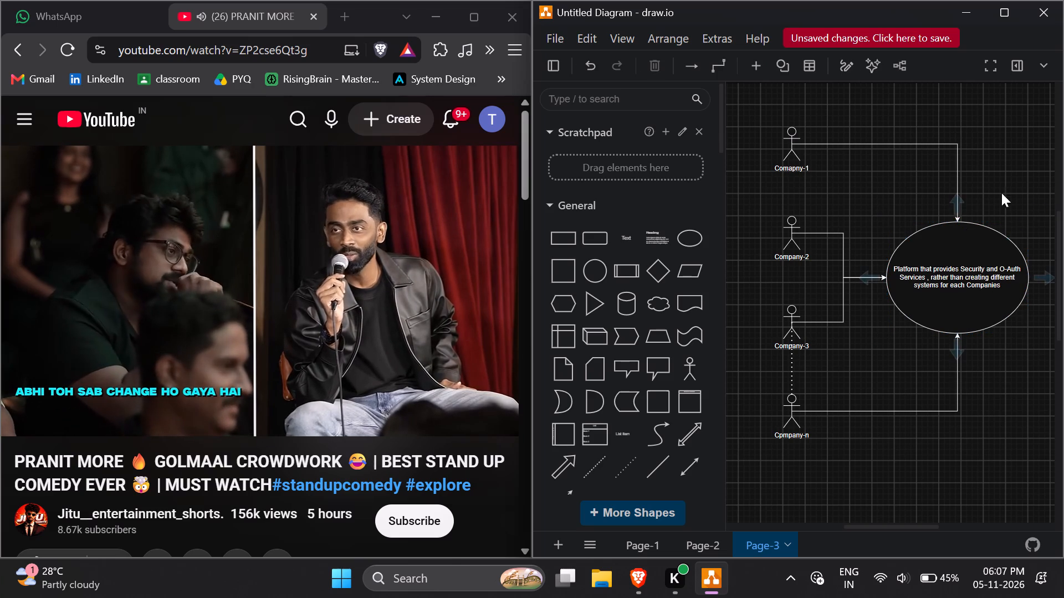
click(996, 178)
Add a cylinder to the right of the ellipse, aligned with the ellipse's vertical centre.
scroll(996, 178, left, 1)
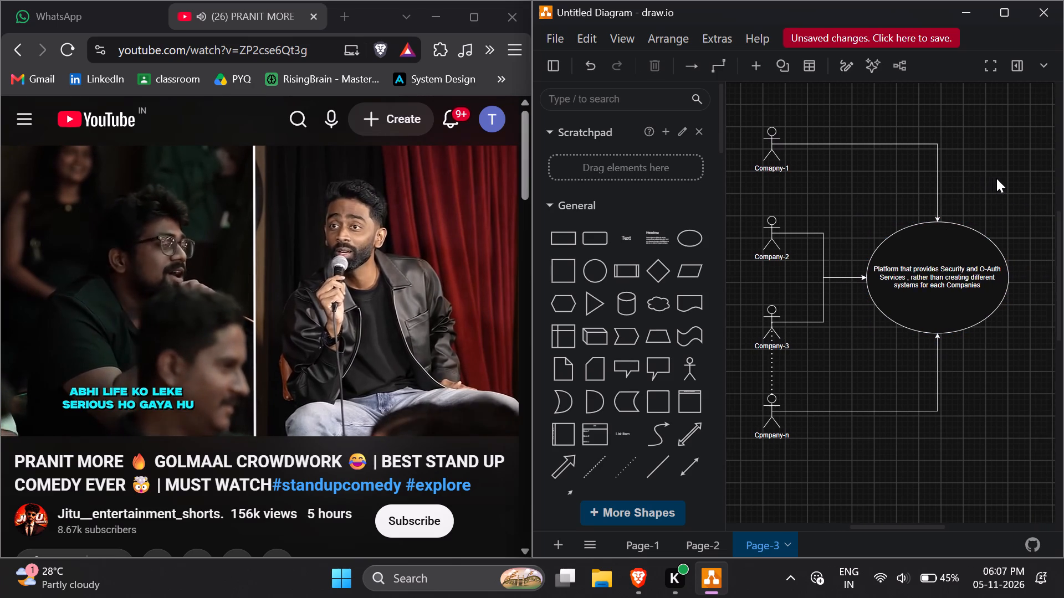
scroll(996, 178, left, 1)
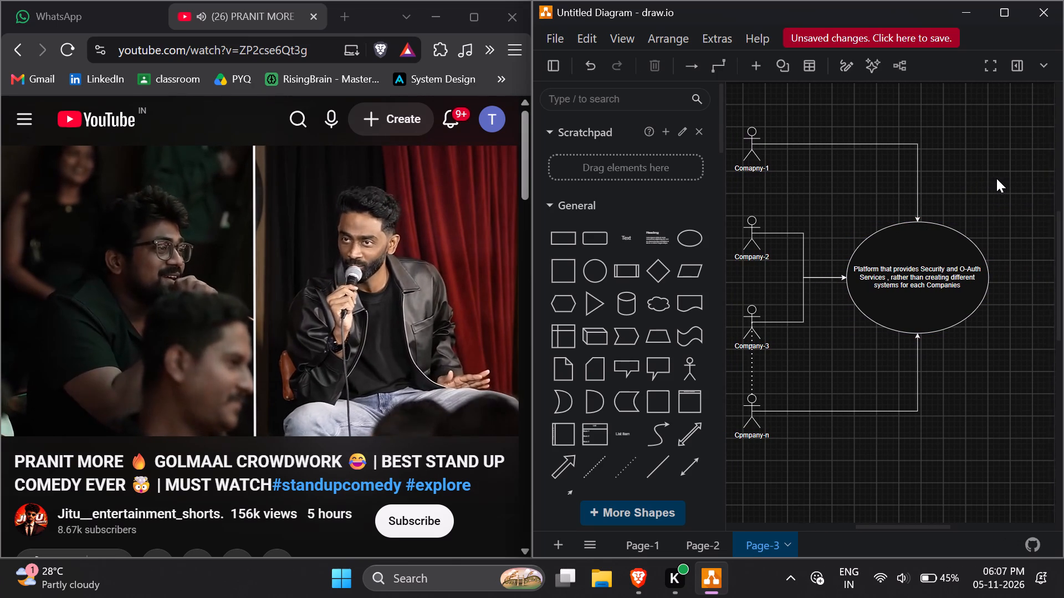
scroll(996, 178, left, 1)
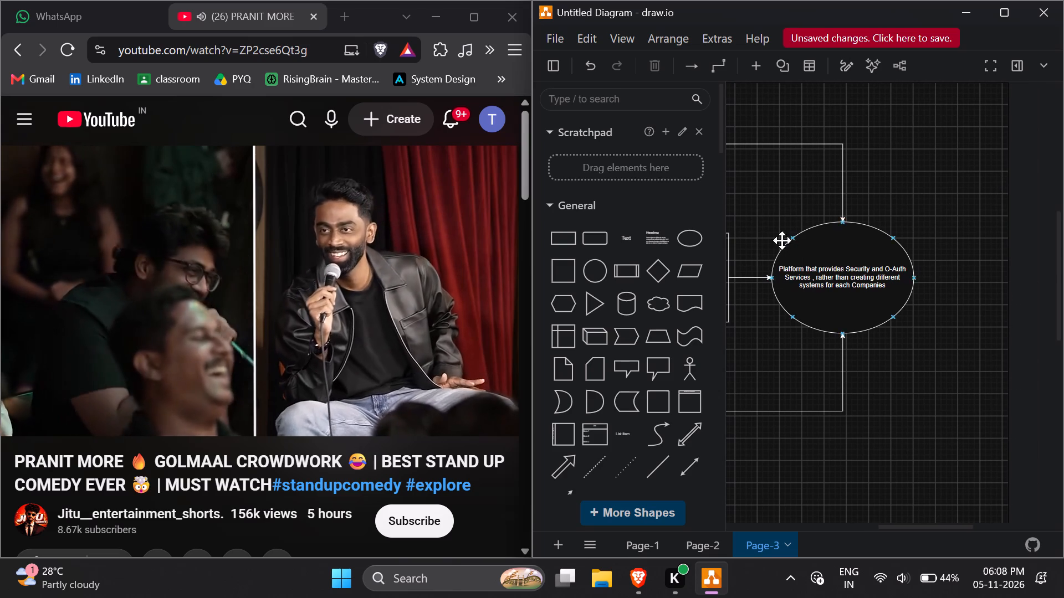
drag(631, 310, 954, 260)
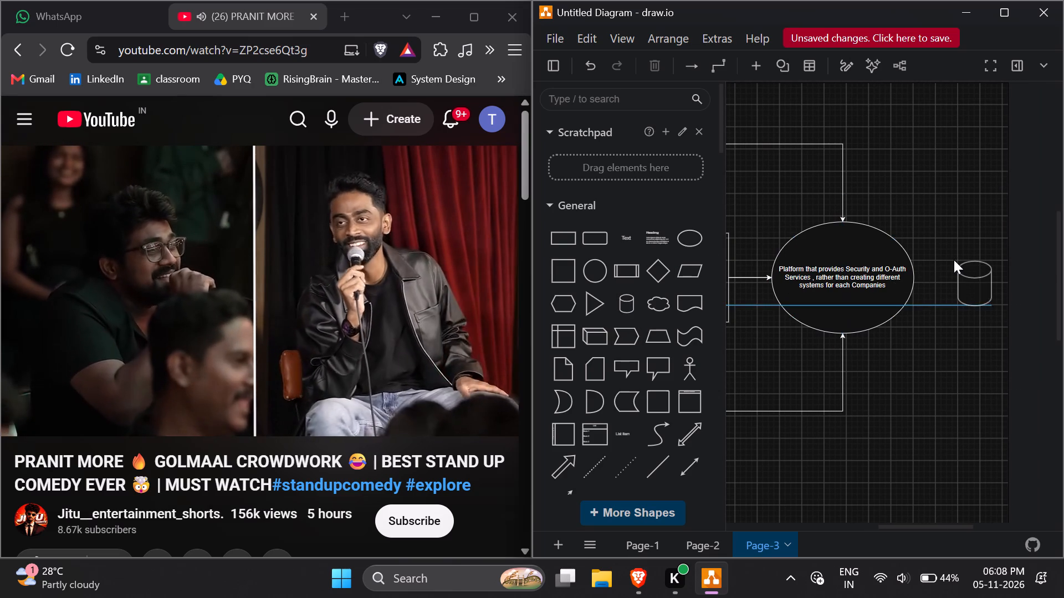
drag(954, 260, 950, 252)
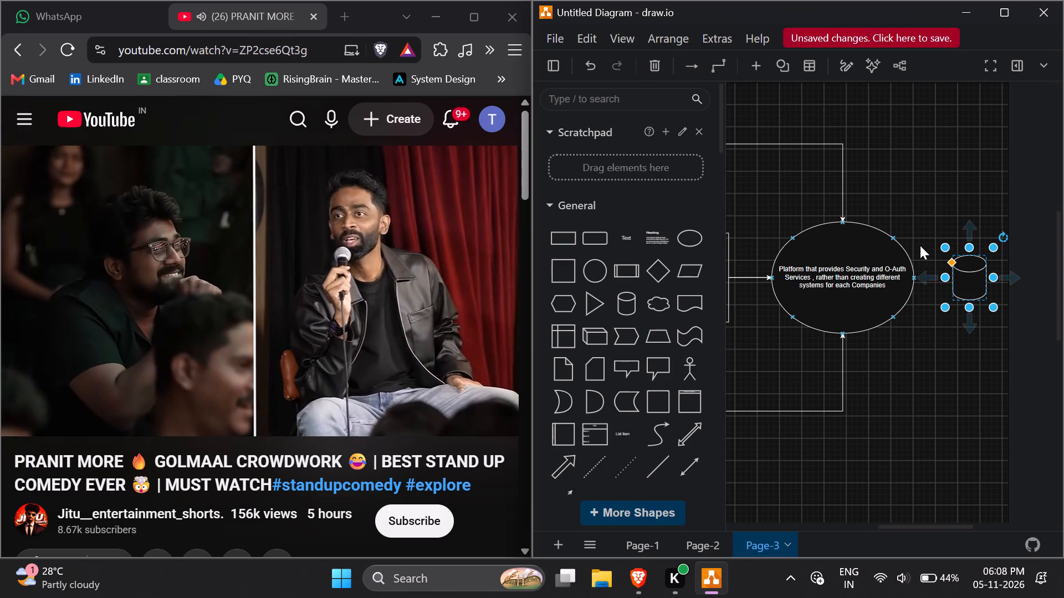
Draw a straight arrow from the right connection point of the ellipse to the cylinder's left side.
click(920, 245)
drag(918, 276, 921, 276)
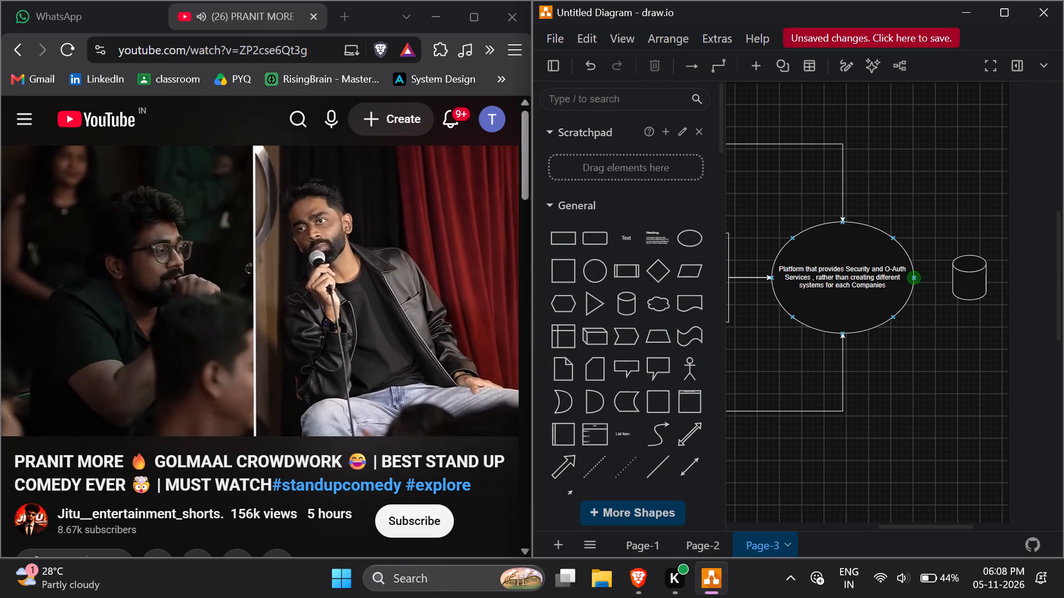
drag(921, 276, 948, 276)
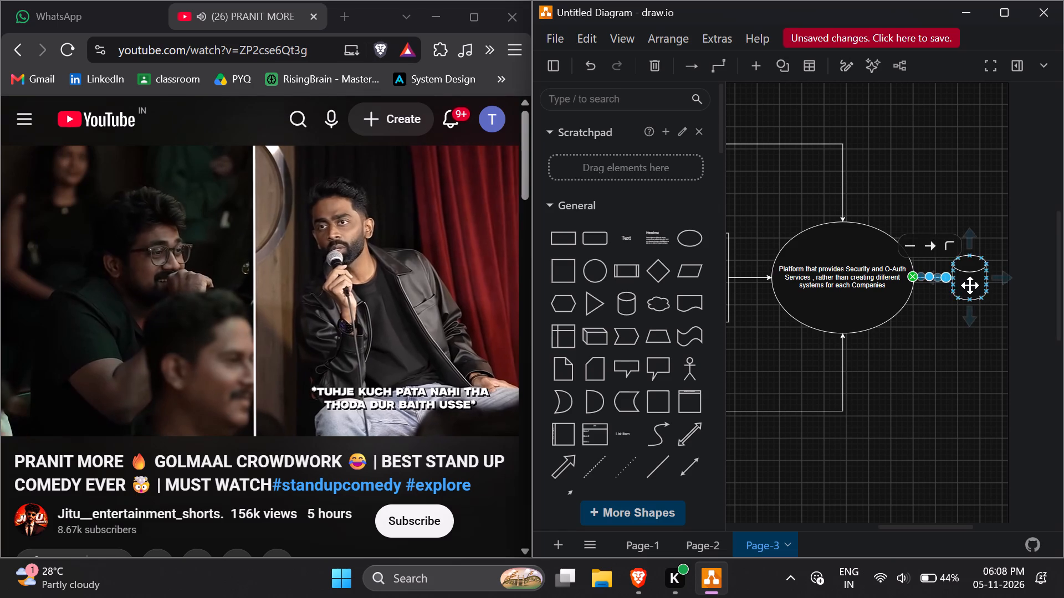
Add a text box directly below the cylinder, centred horizontally on it.
click(970, 285)
double_click(970, 285)
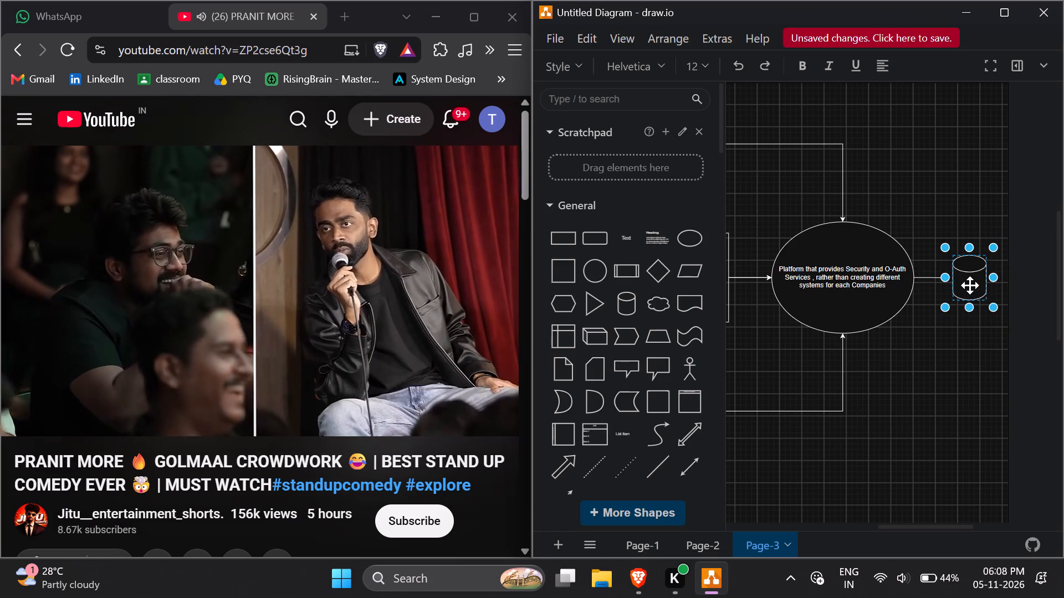
click(637, 243)
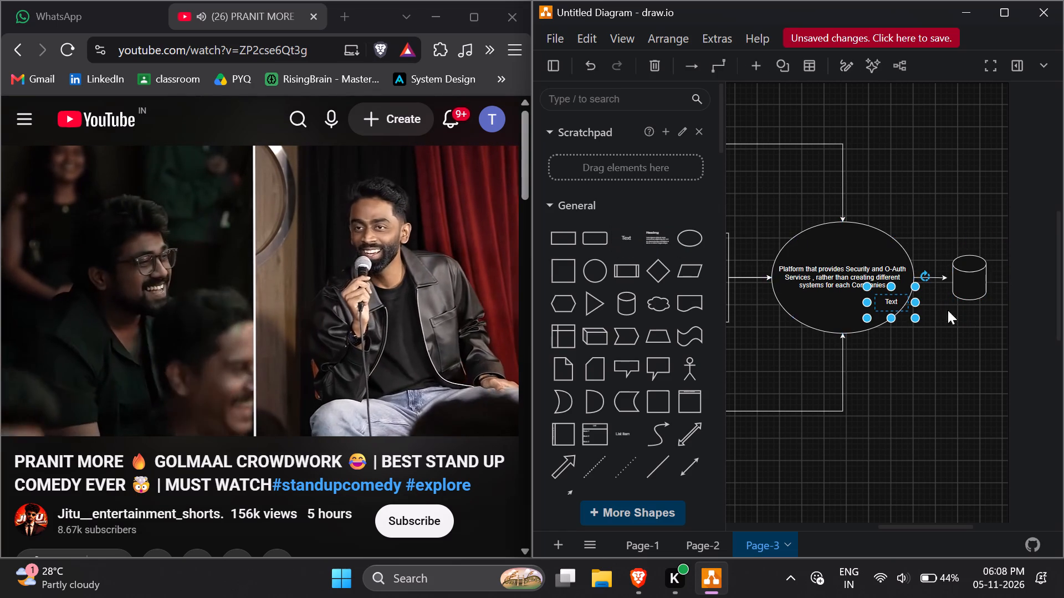
drag(901, 308, 965, 316)
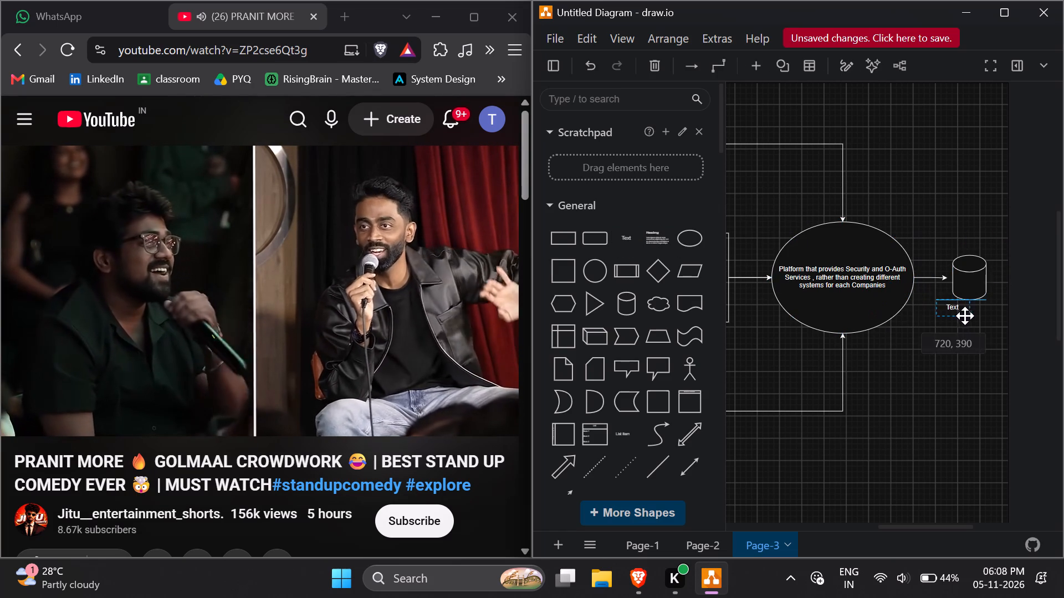
drag(965, 316, 983, 320)
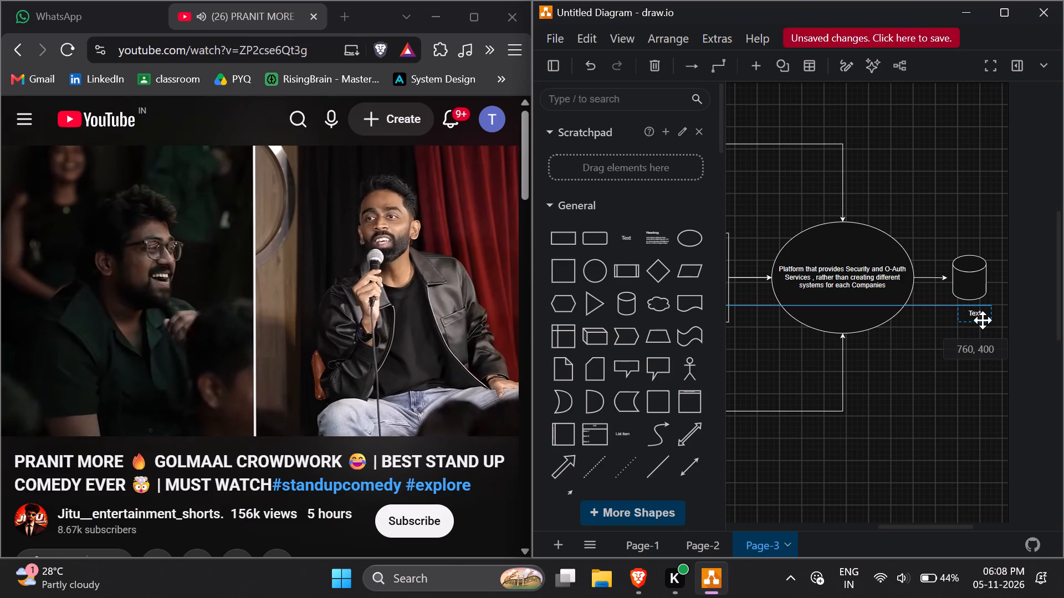
drag(983, 320, 978, 316)
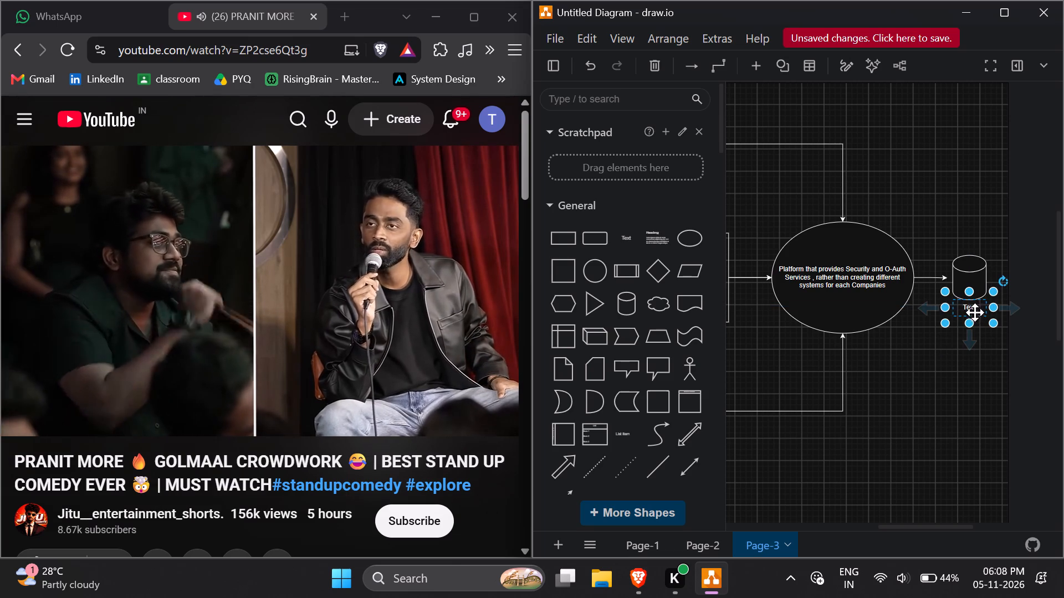
Set the text below the cylinder to "Central Database for Storage".
double_click(973, 309)
text(Central)
key(space)
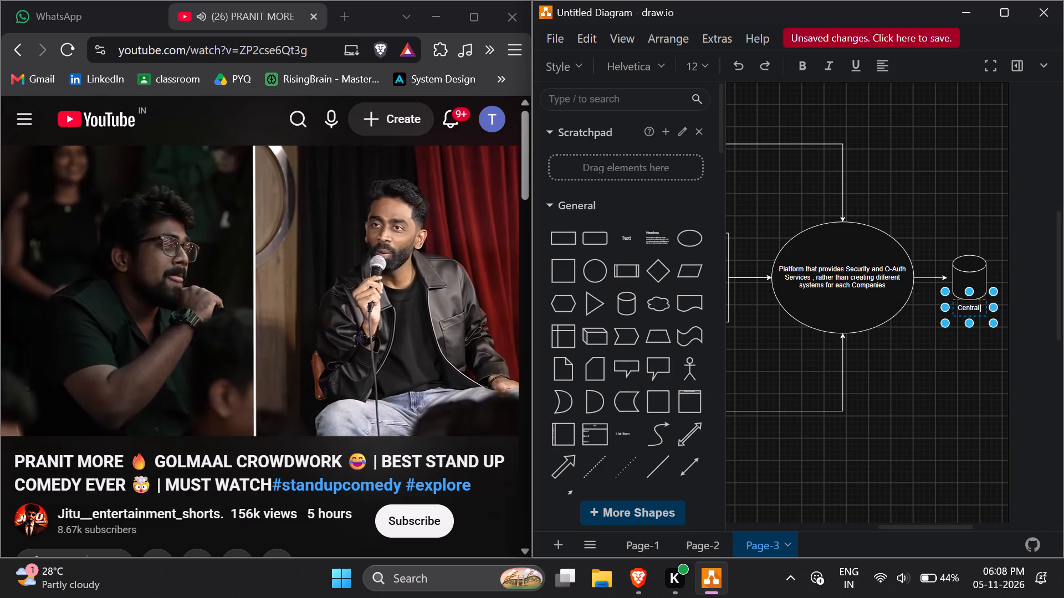
text(Data)
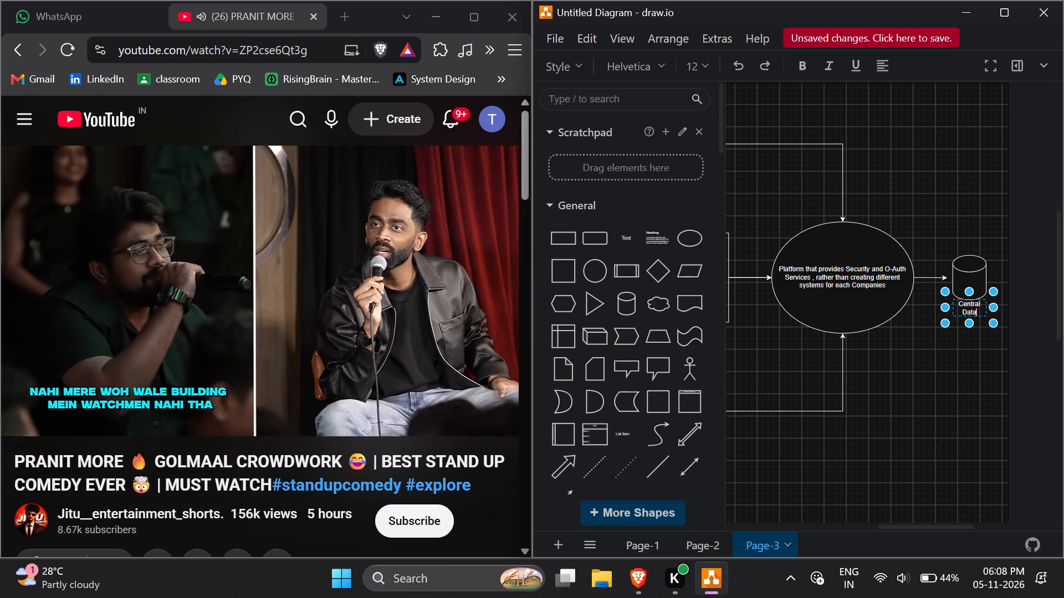
text(base)
key(space)
text(for Storage)
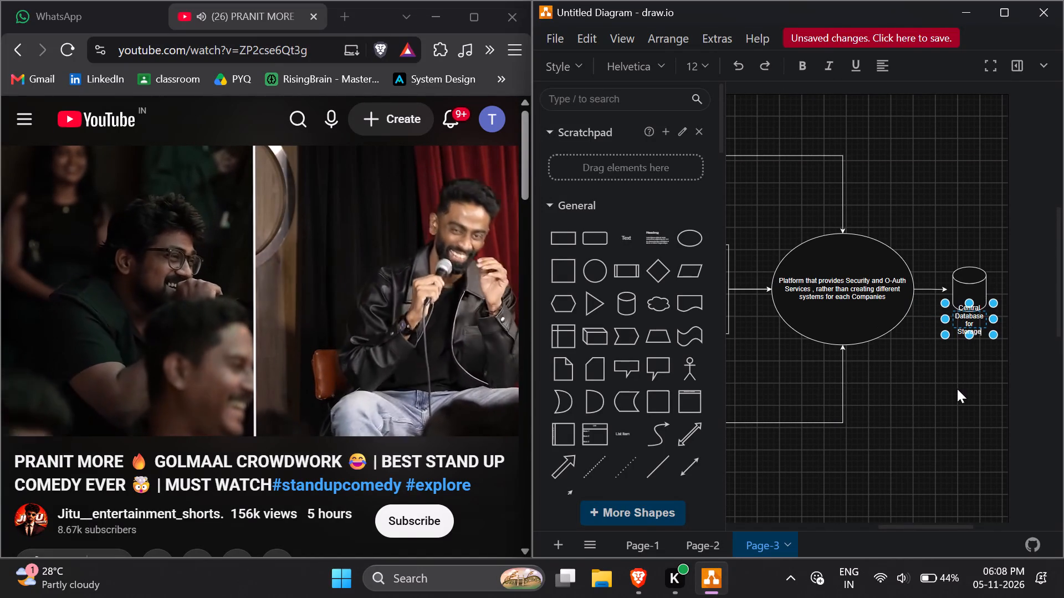
Widen the "Central Database for Storage" text box to 100 x 30 and centre it below the cylinder.
drag(944, 321, 922, 324)
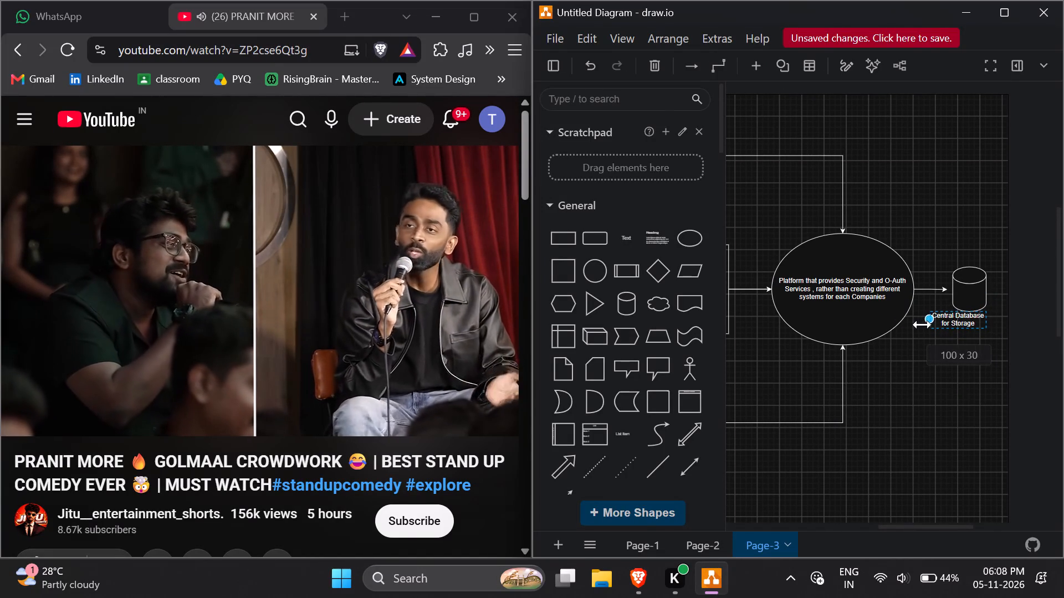
drag(922, 324, 923, 324)
drag(960, 320, 970, 319)
click(955, 376)
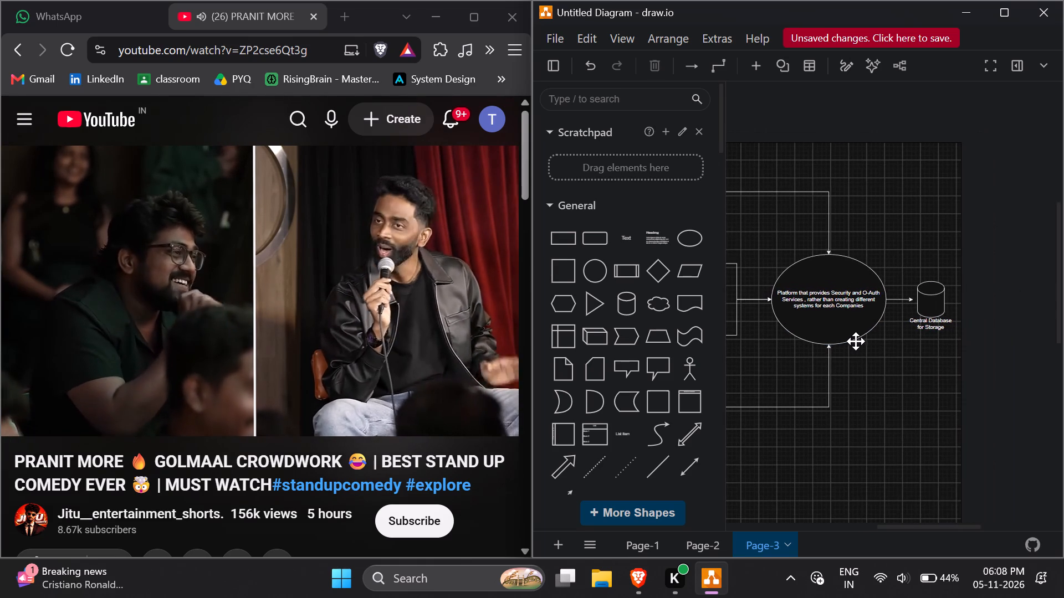
Add a Process shape to the right of the cylinder, aligned with the cylinder's vertical centre.
scroll(856, 341, left, 1)
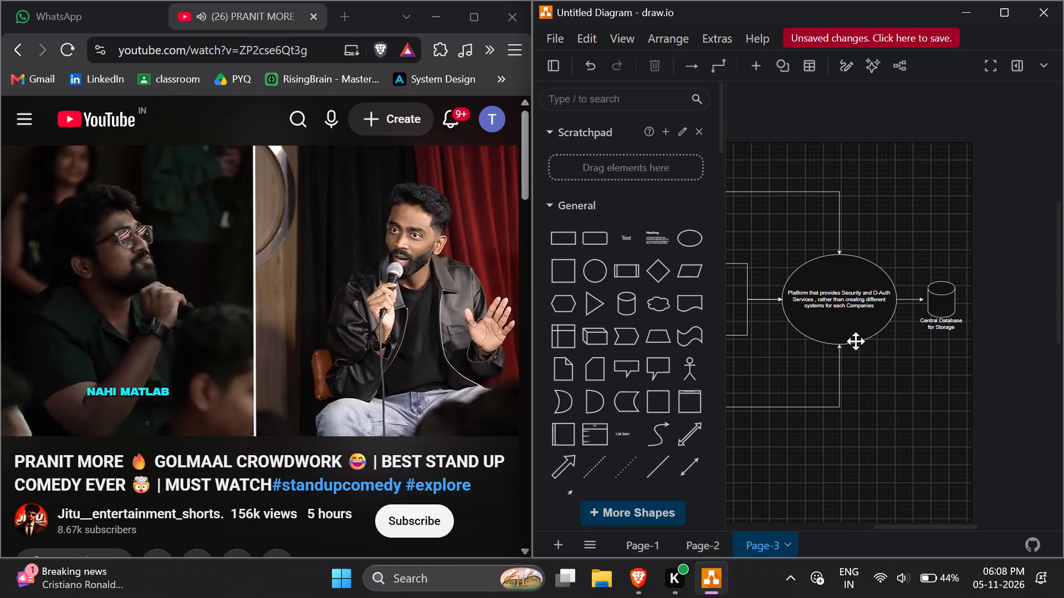
scroll(856, 341, left, 1)
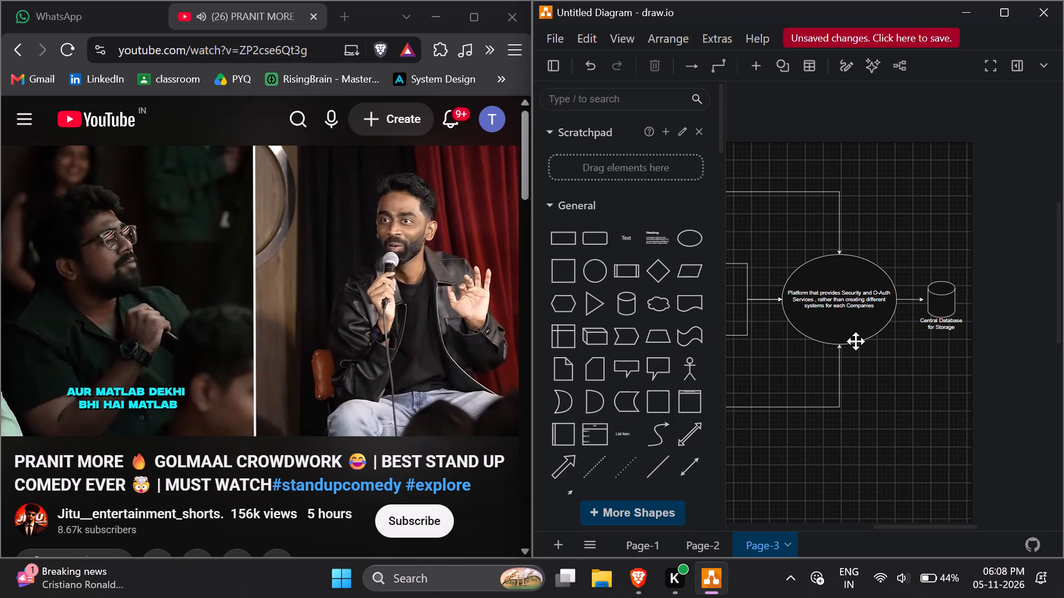
scroll(915, 338, left, 1)
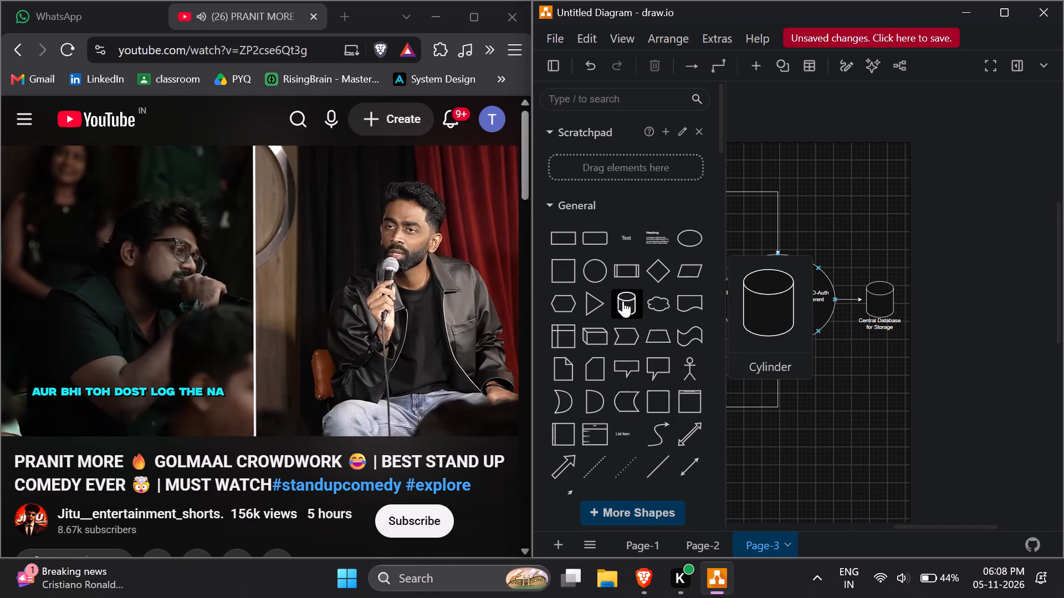
drag(626, 269, 909, 296)
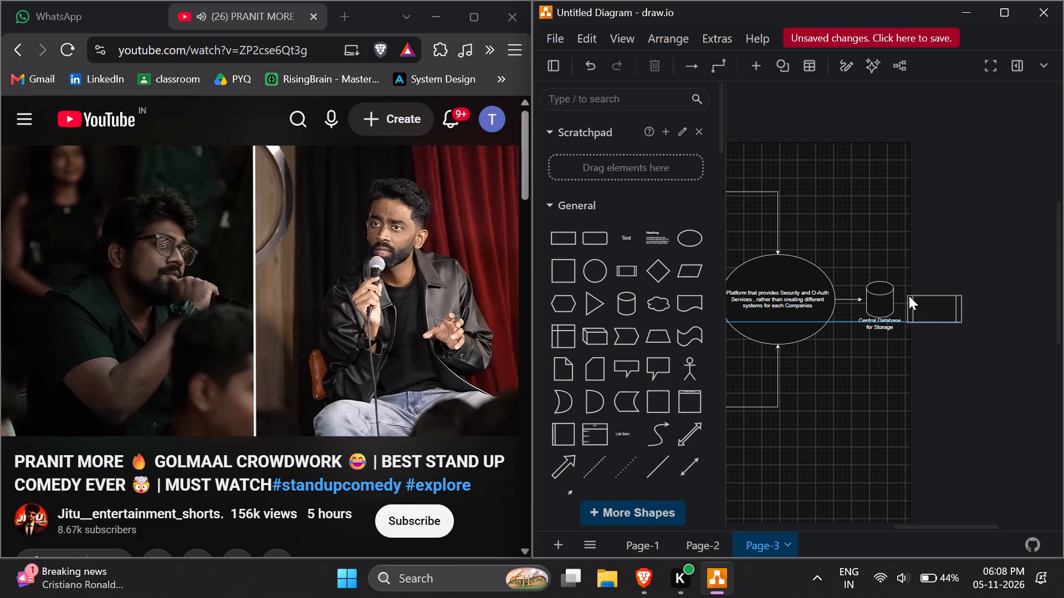
drag(909, 296, 917, 294)
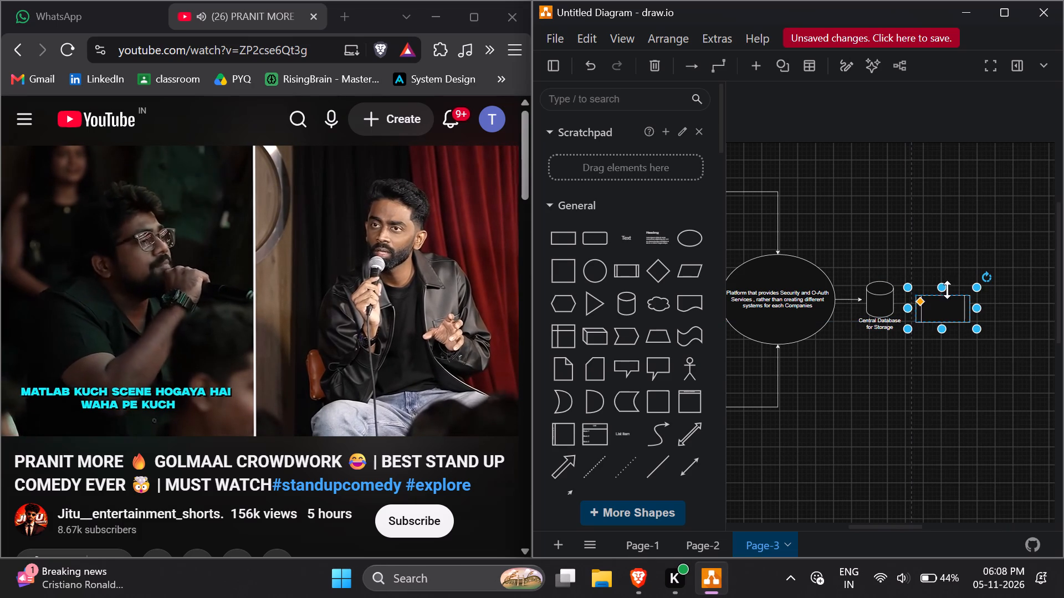
drag(930, 305, 935, 298)
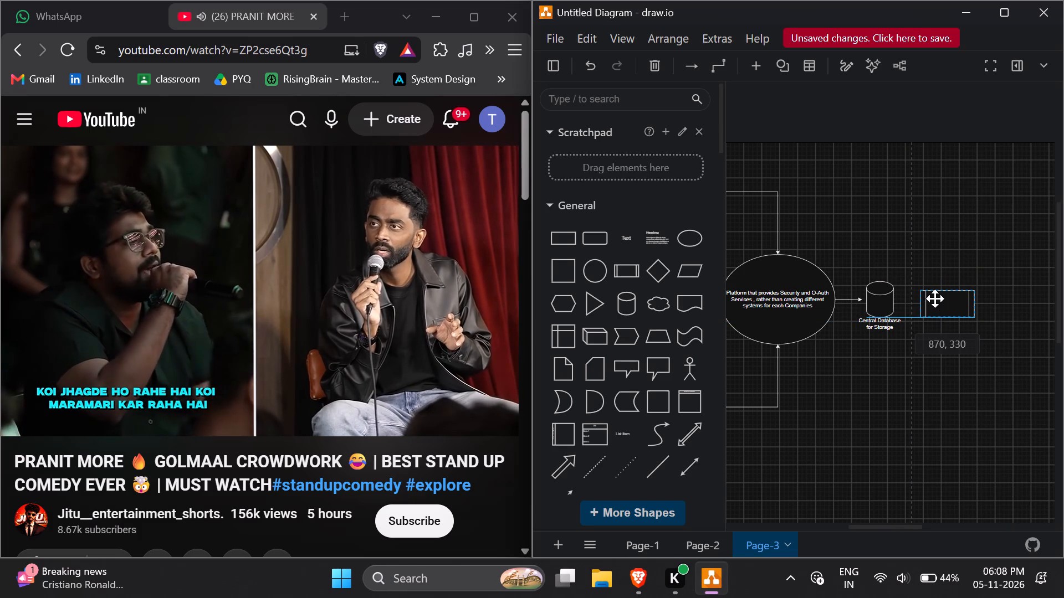
click(935, 298)
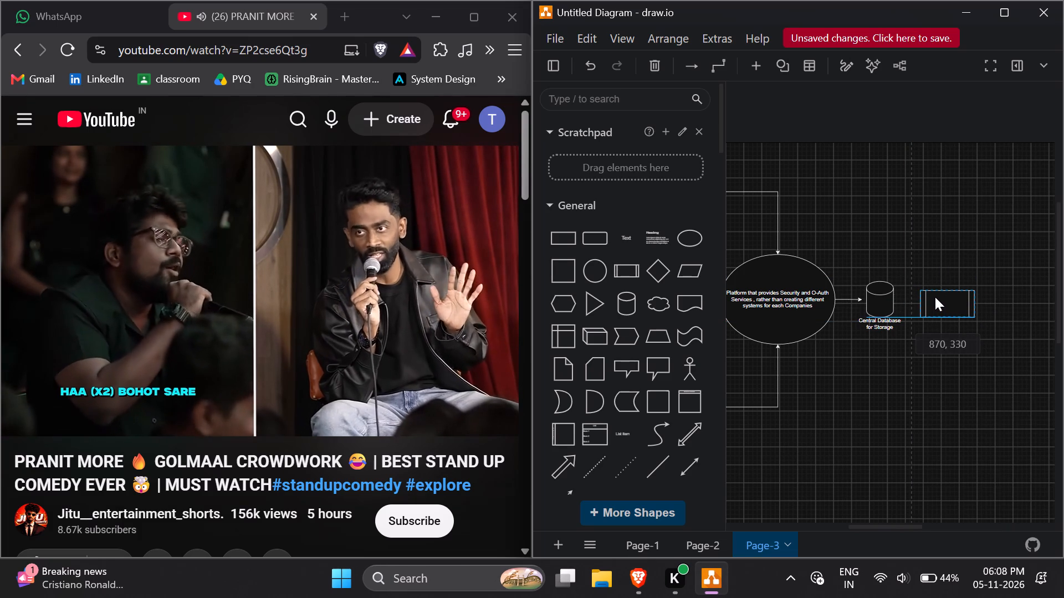
click(960, 236)
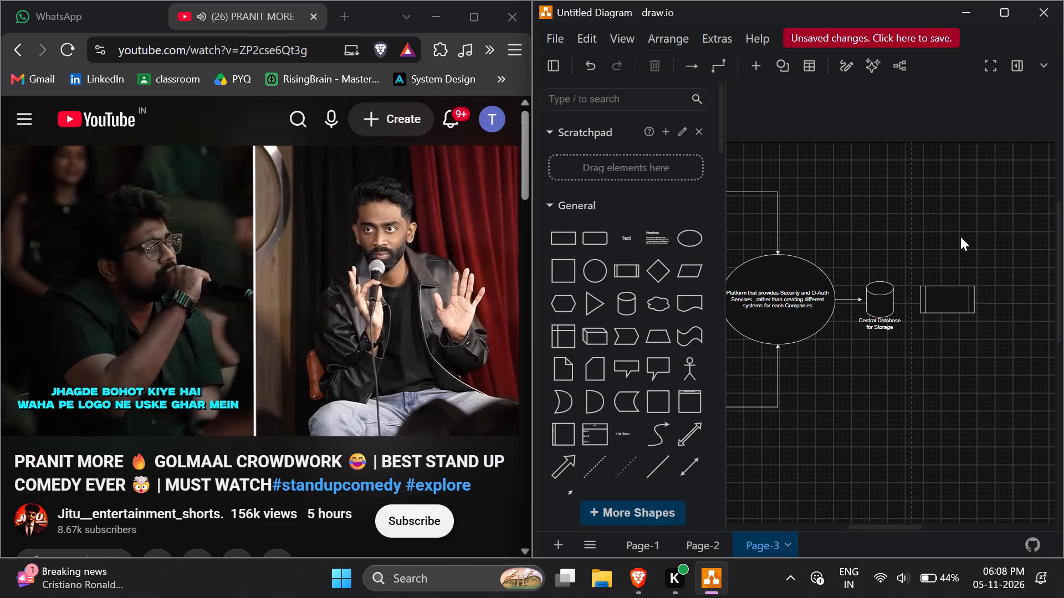
Draw a straight arrow from the cylinder's right side to the left side of the Process shape.
click(904, 301)
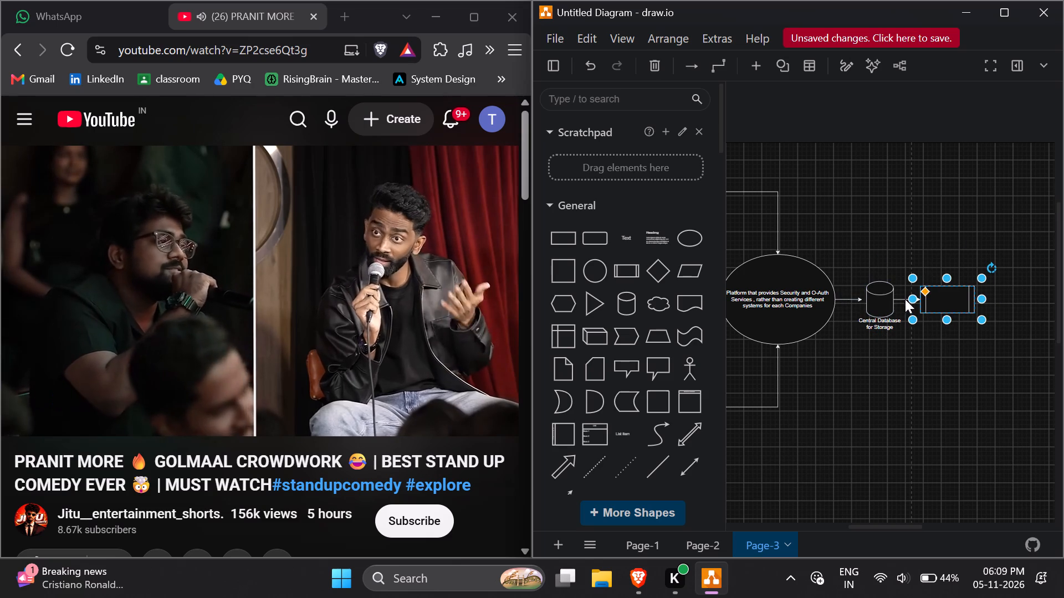
click(957, 225)
Label the Process shape "Process of Authentication".
double_click(955, 303)
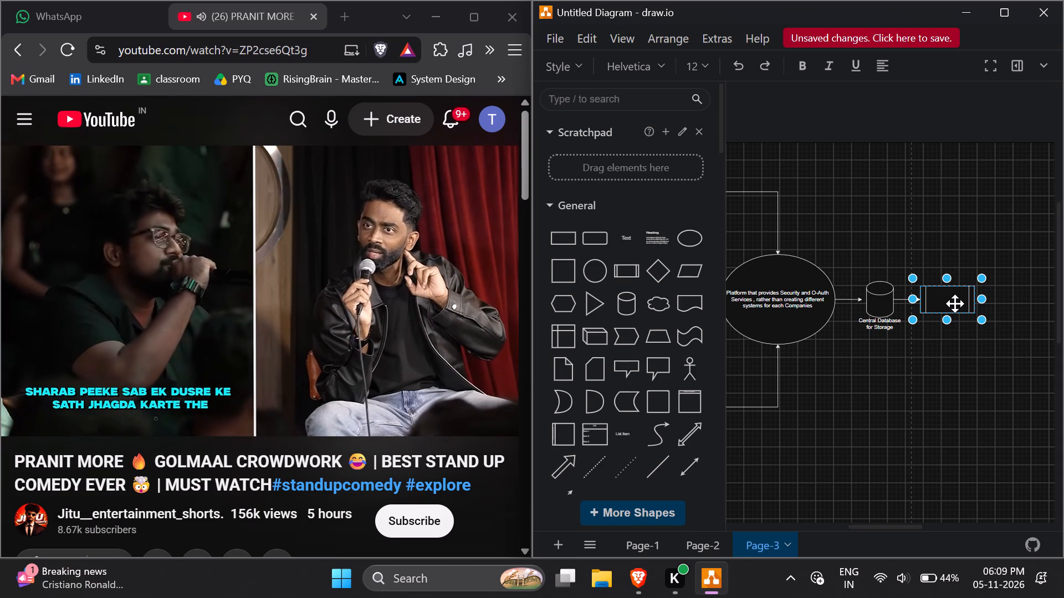
text(Process)
key(space)
text(of)
key(space)
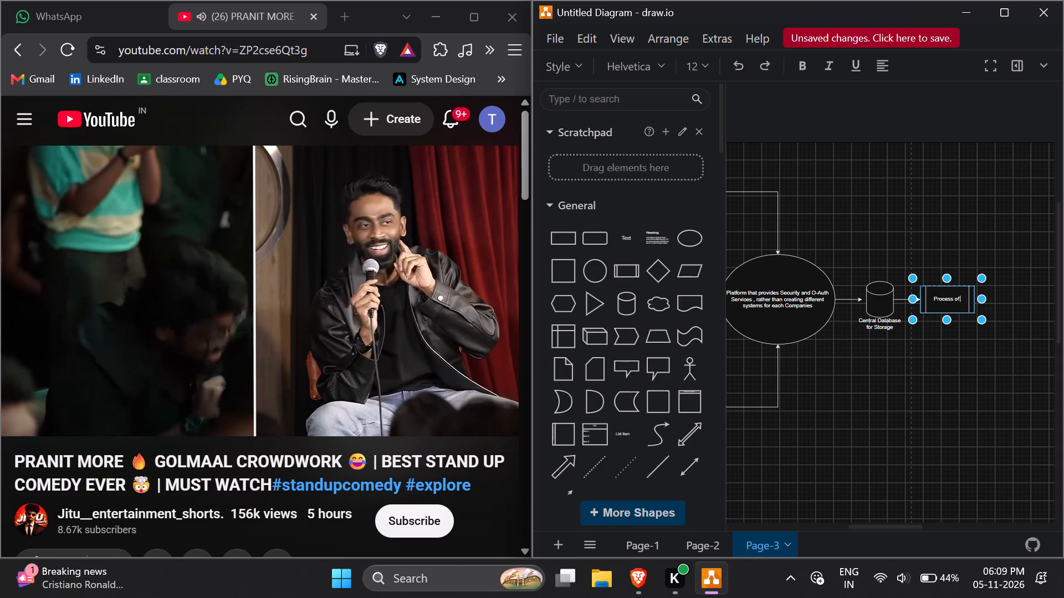
text(Au)
text(thenticay)
key(BackSpace)
text(tion)
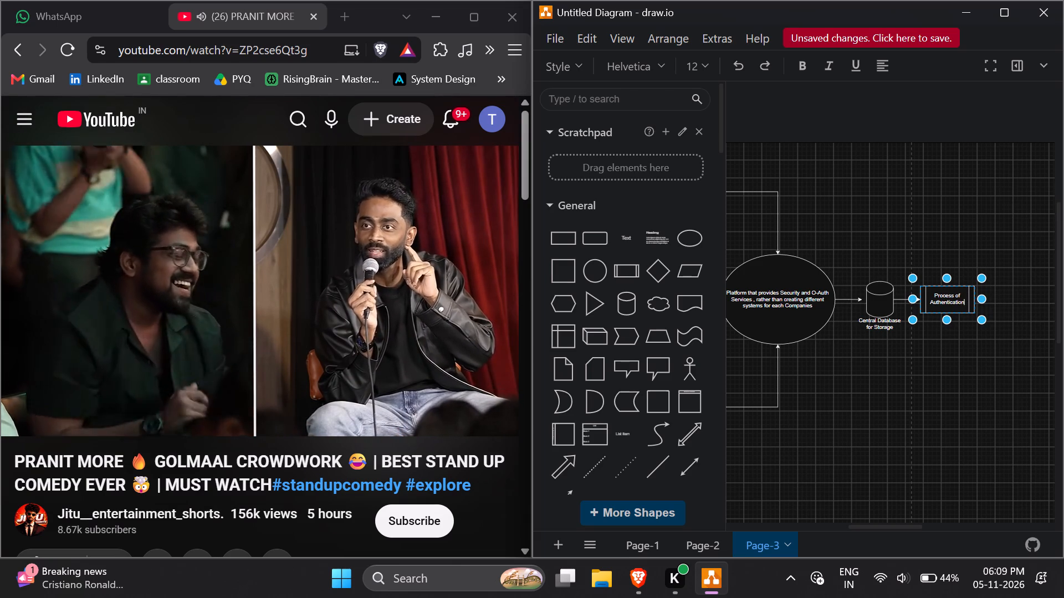
click(1006, 308)
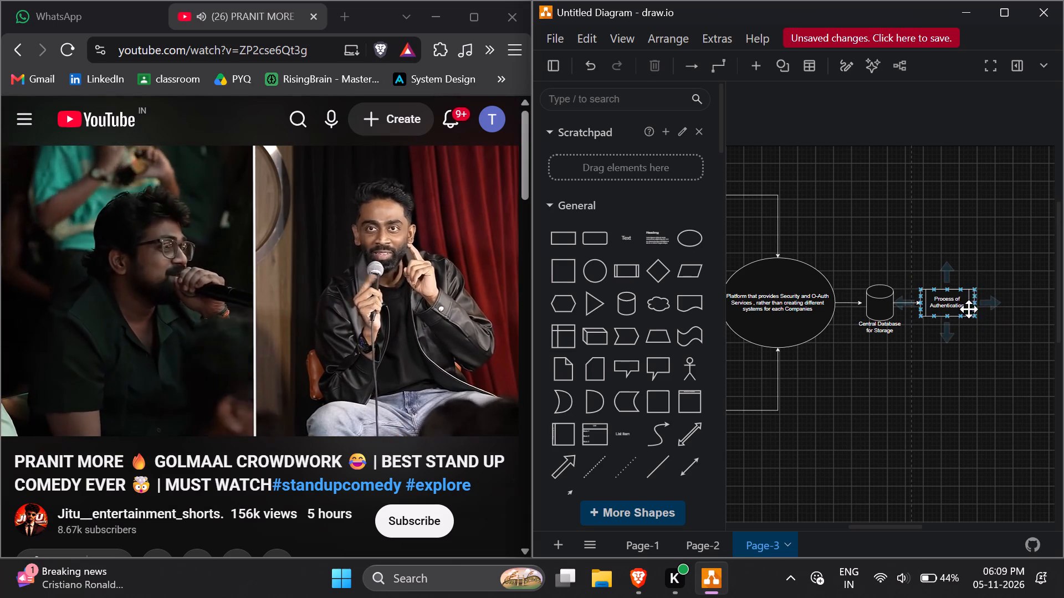
Add two rounded rectangles, one above and one below the "Process of Authentication" box, leaving a gap for arrows.
scroll(924, 281, up, 1)
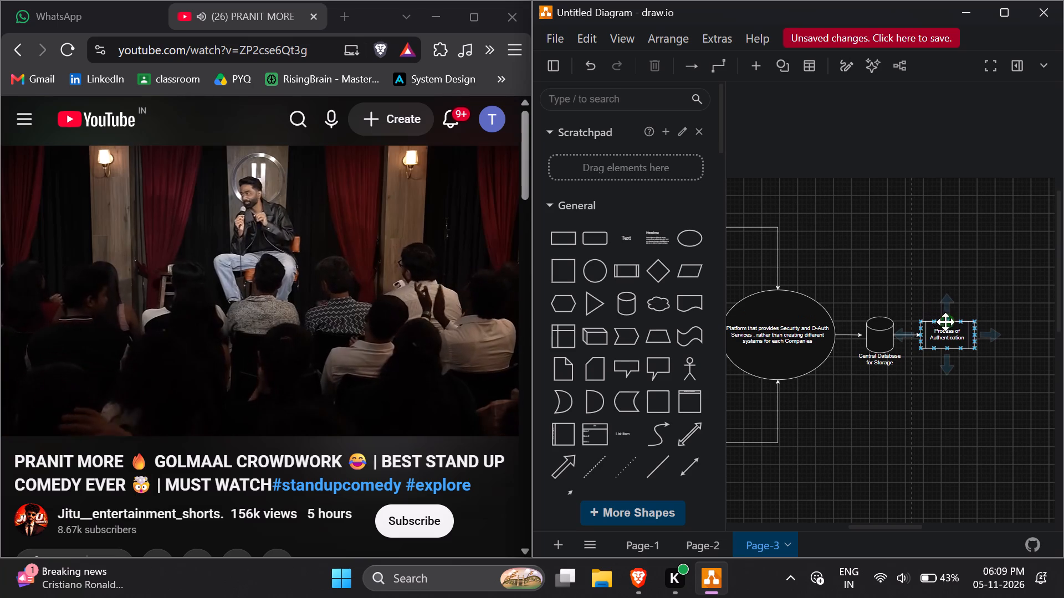
click(598, 233)
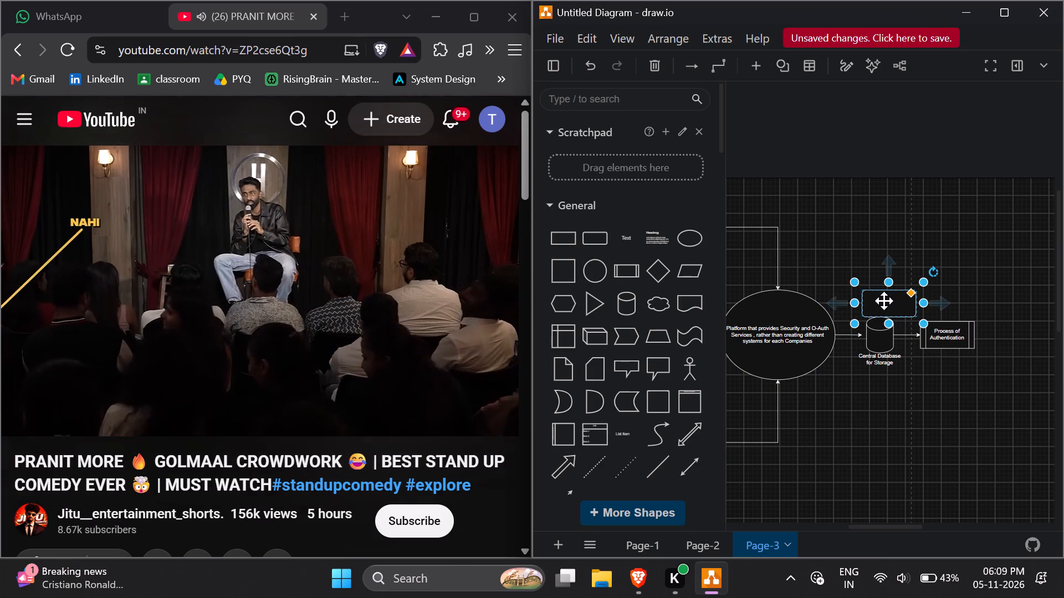
drag(884, 301, 940, 292)
drag(599, 237, 889, 332)
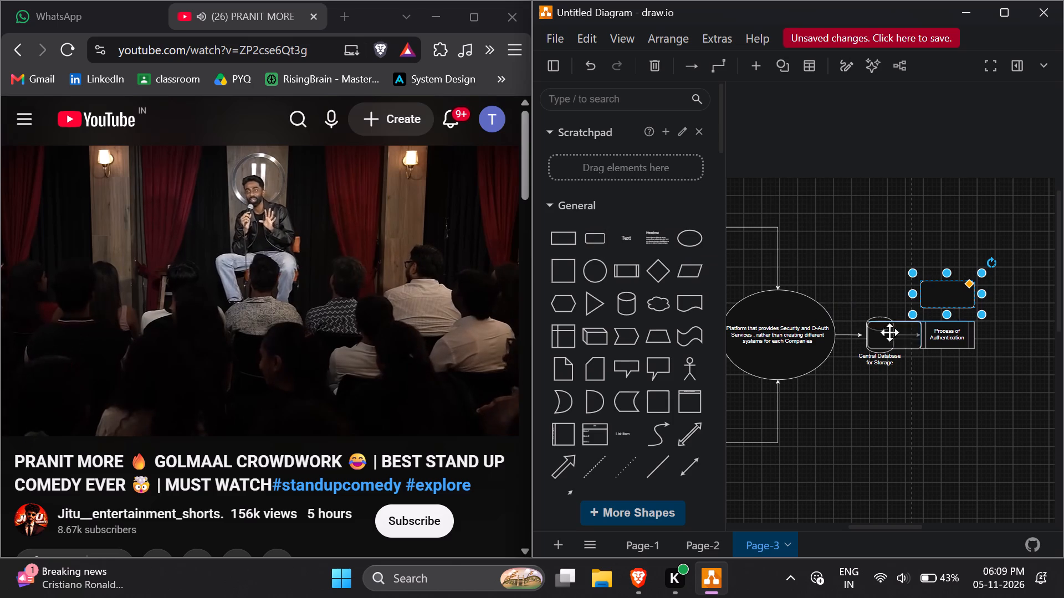
drag(889, 332, 927, 363)
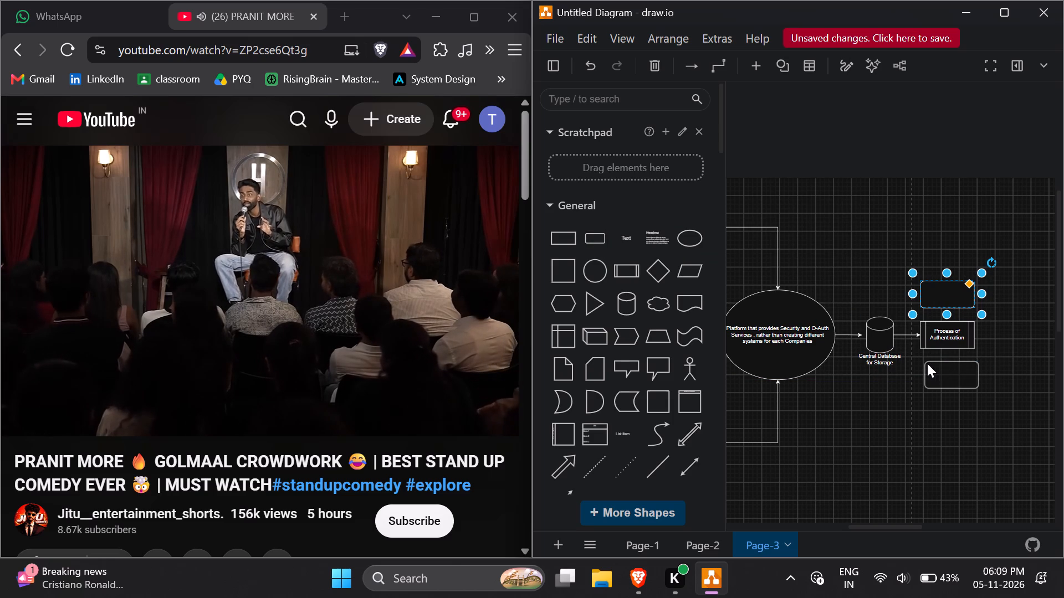
drag(927, 363, 927, 364)
click(999, 310)
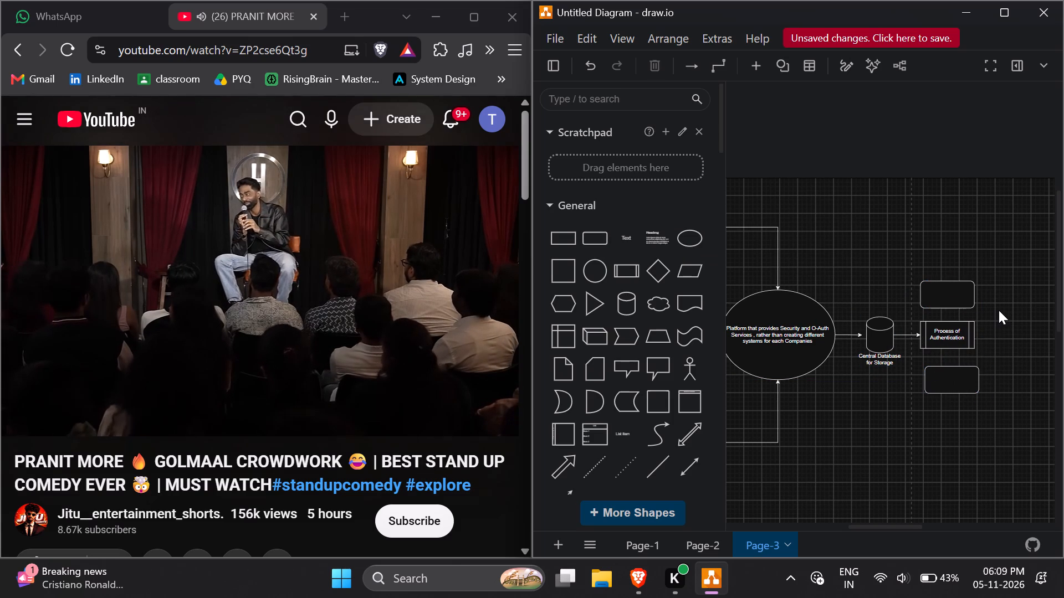
drag(964, 296, 964, 290)
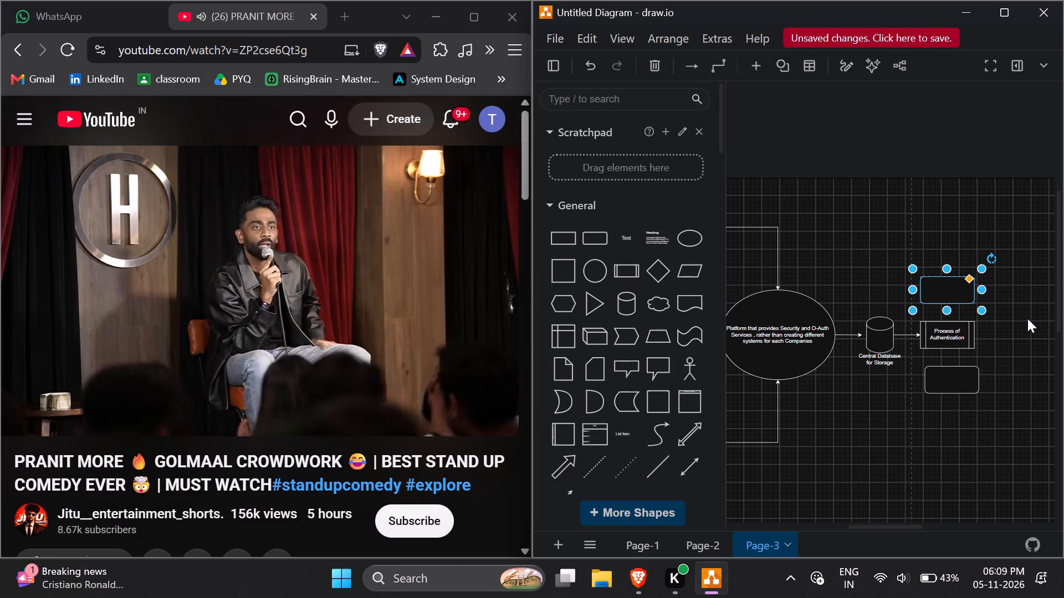
click(1027, 318)
Draw an arrow from the top of the "Process of Authentication" box to the upper rounded rectangle.
click(949, 327)
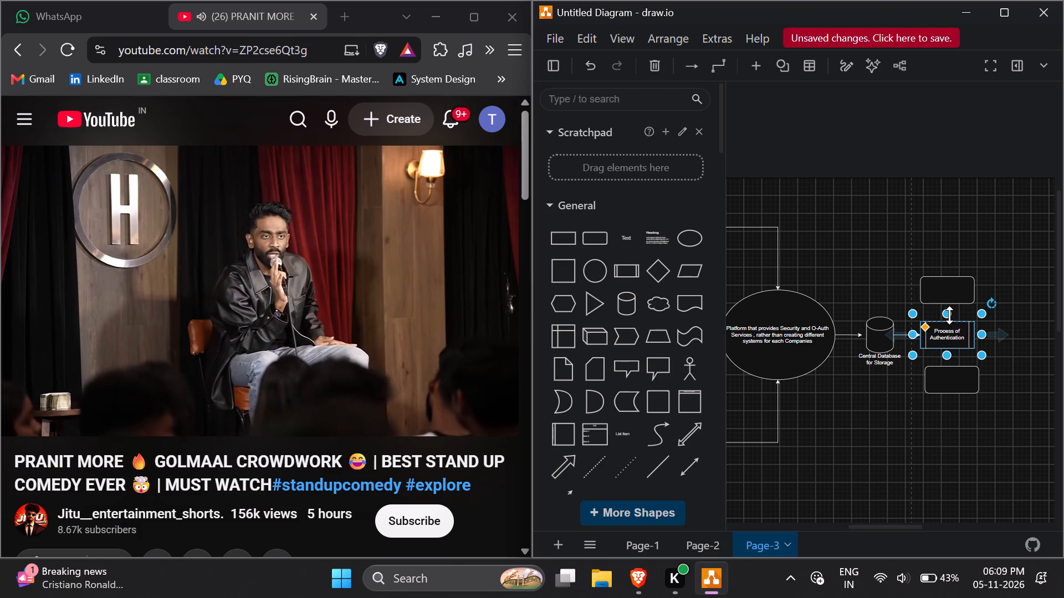
click(954, 326)
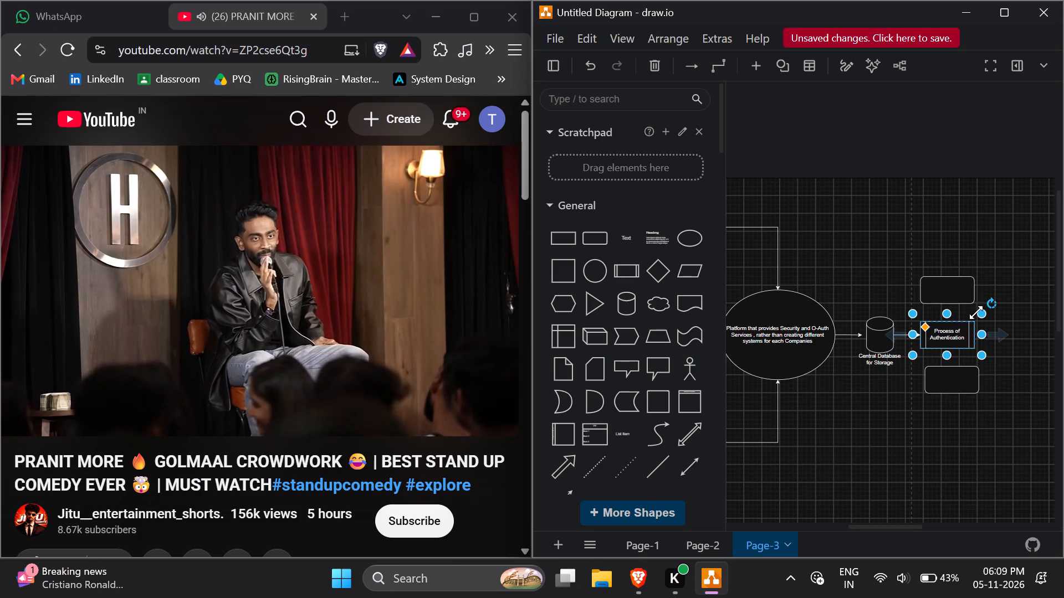
click(989, 271)
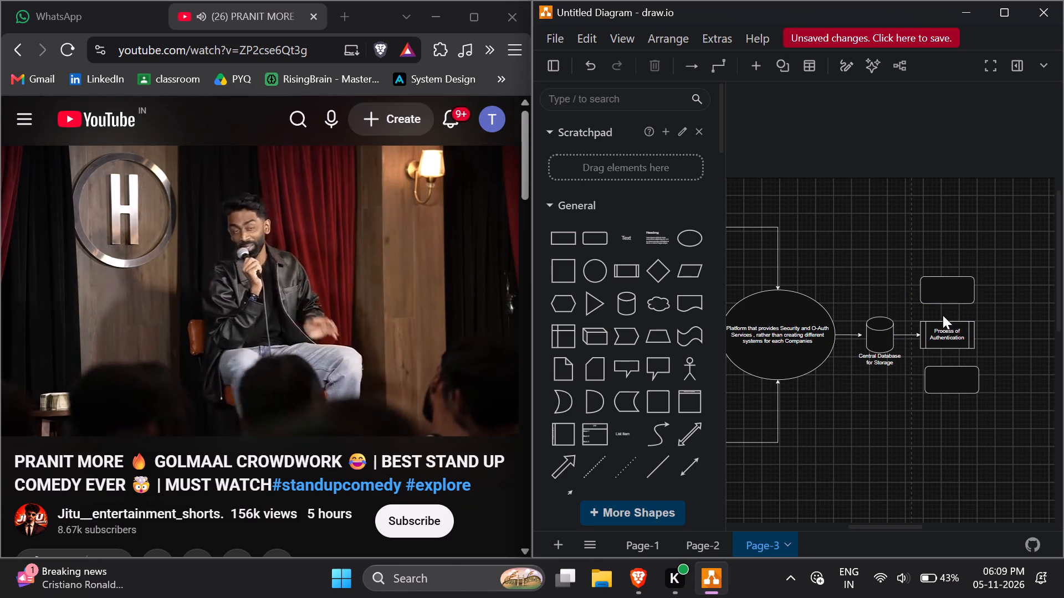
click(950, 311)
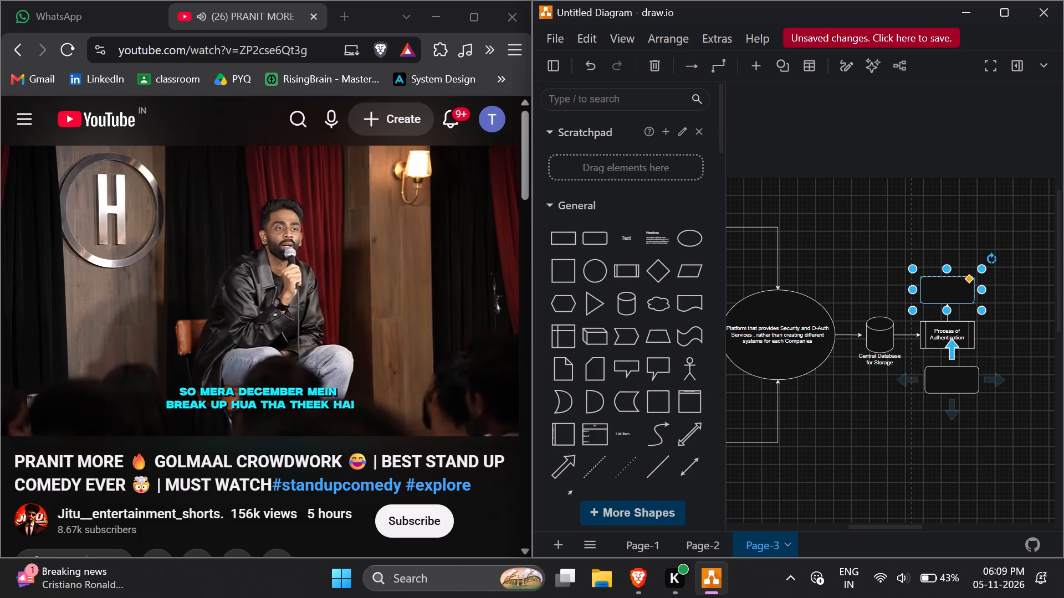
Draw an arrow from the bottom of the "Process of Authentication" box to the lower rounded rectangle.
click(939, 341)
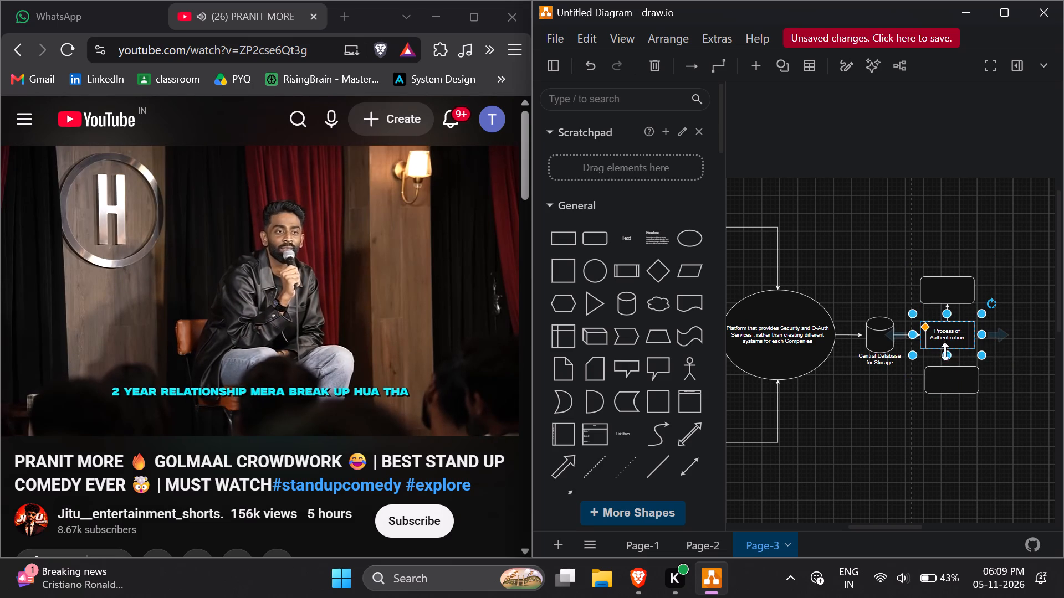
click(960, 350)
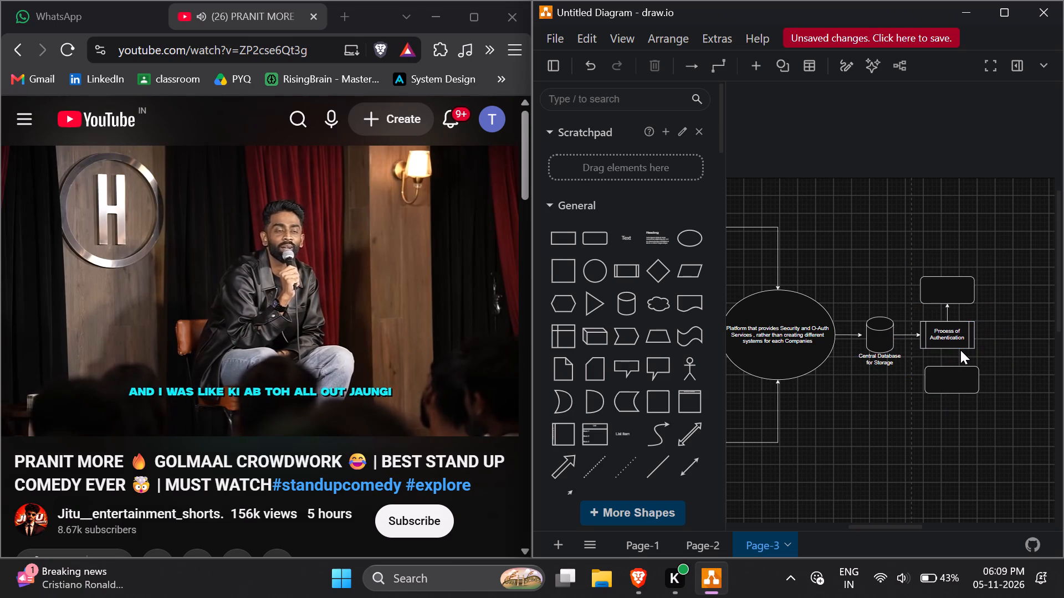
click(953, 365)
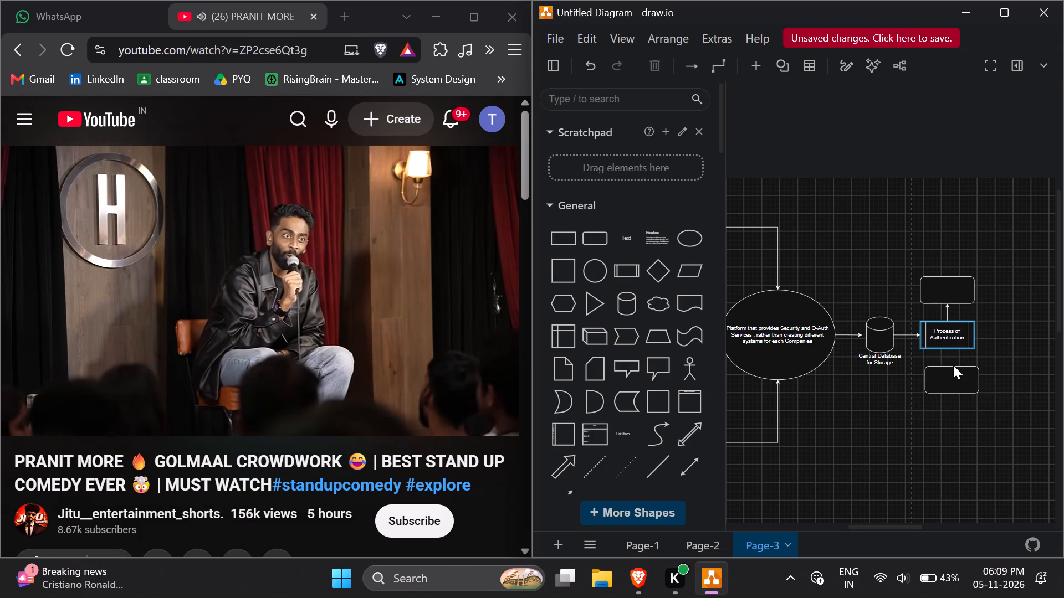
click(963, 421)
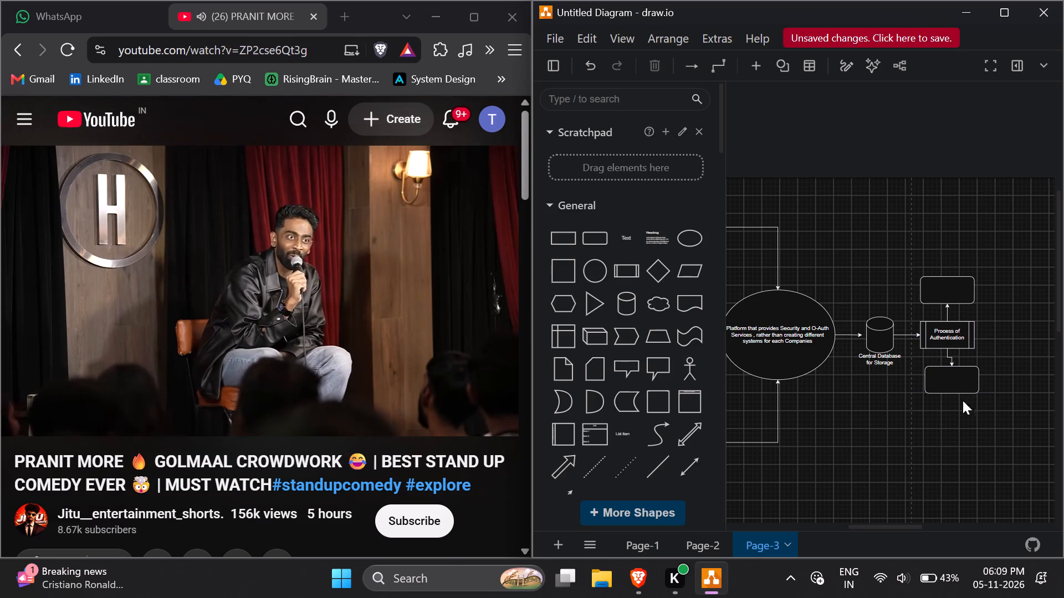
Align the lower rounded rectangle horizontally with the "Process of Authentication" box so their connecting arrow is straight.
click(963, 386)
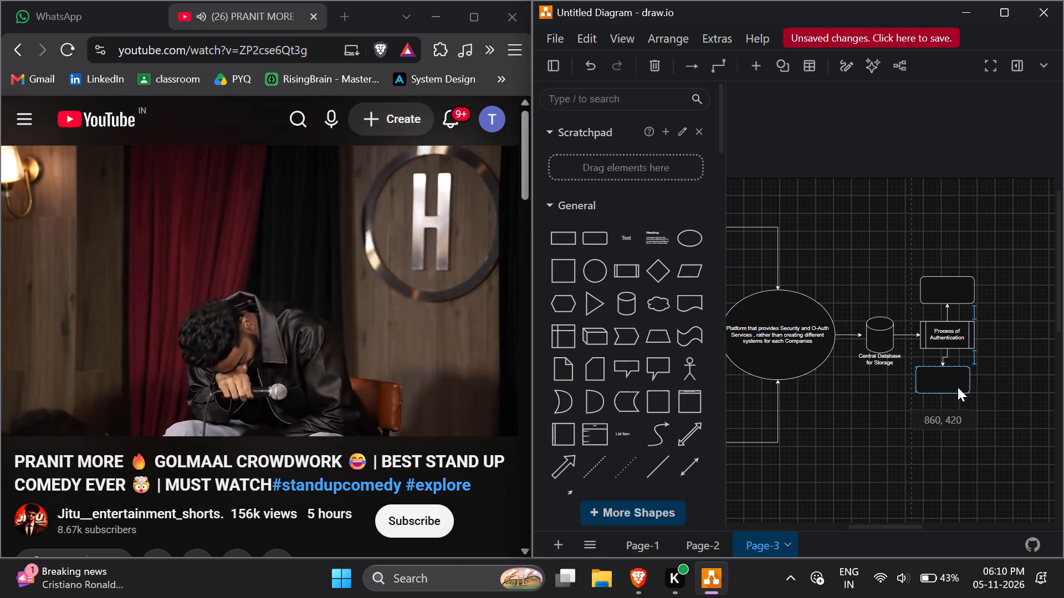
click(1014, 296)
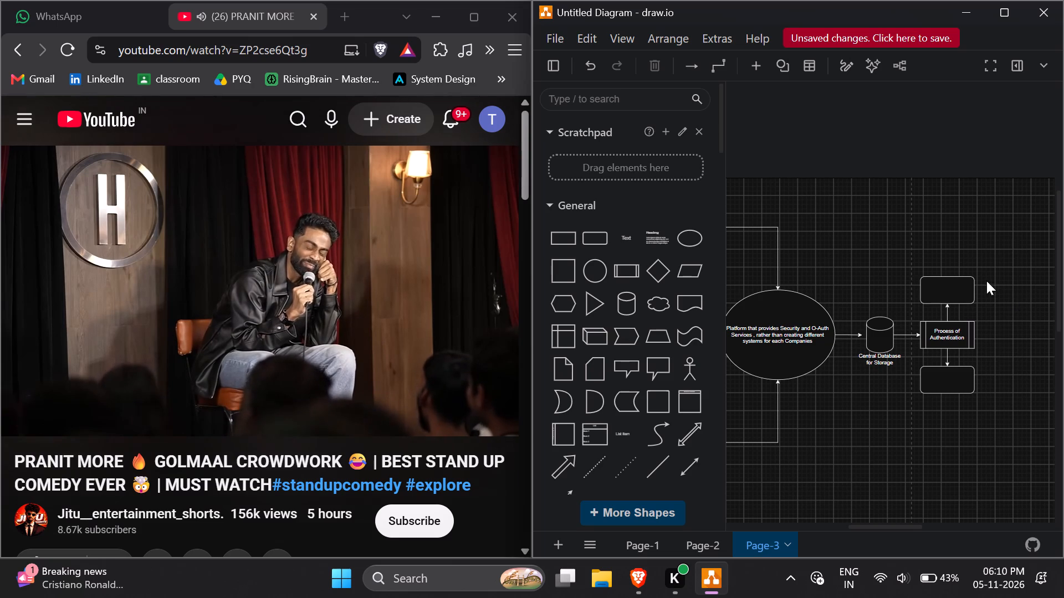
Label the rounded rectangle above the "Process of Authentication" box "Storage for All Companies".
double_click(939, 301)
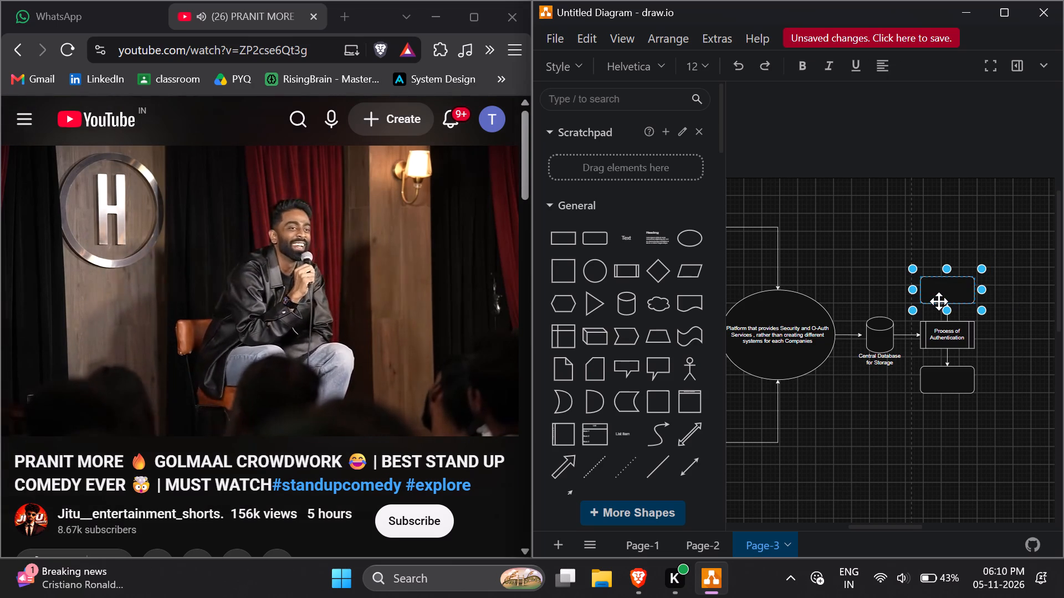
text(Storage)
key(space)
text(for)
key(space)
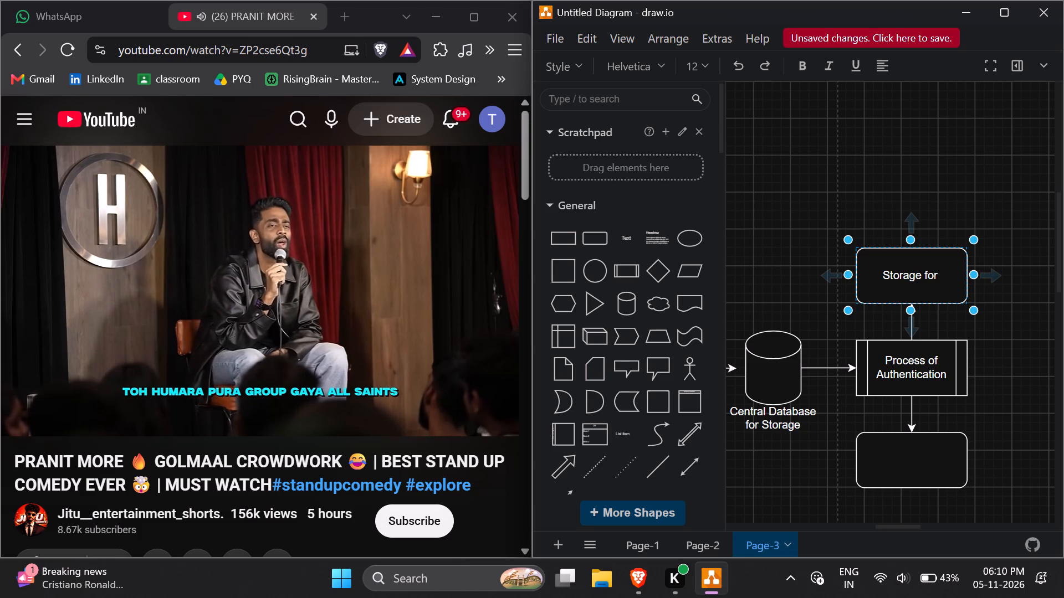
text(All C)
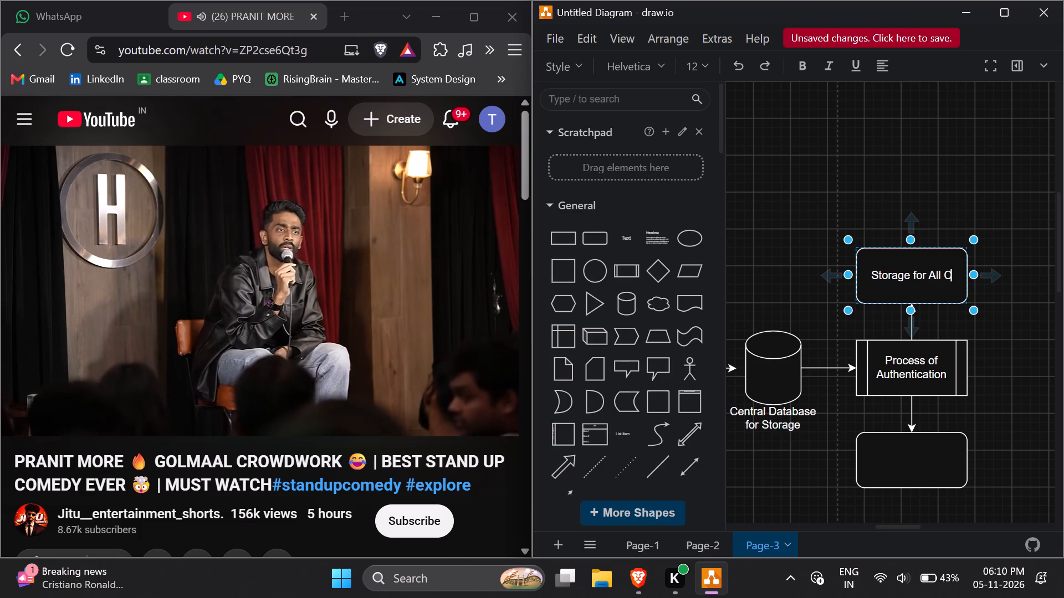
key(o)
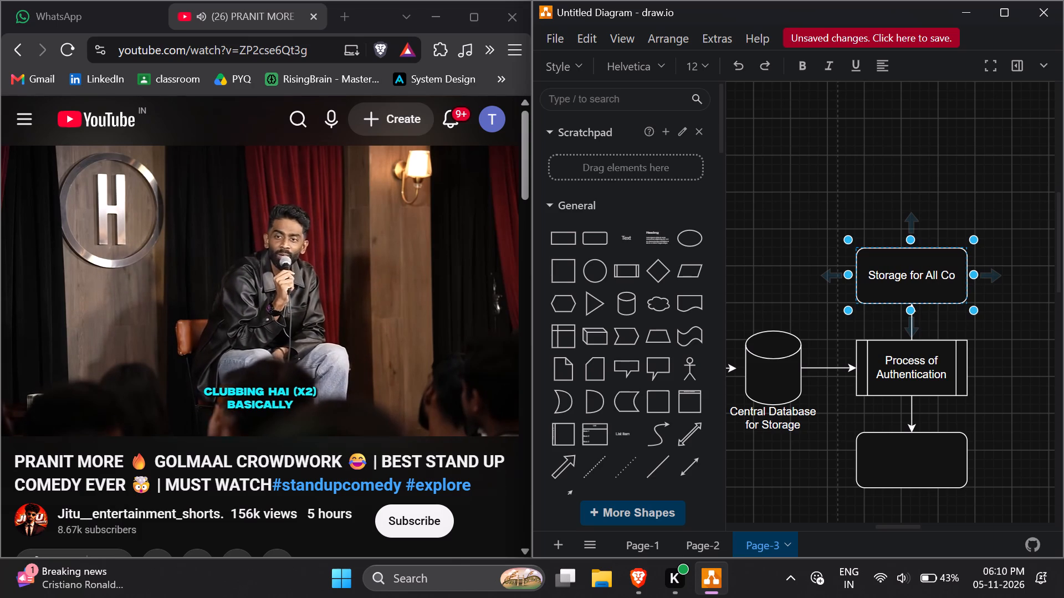
text(mpanies)
click(1009, 375)
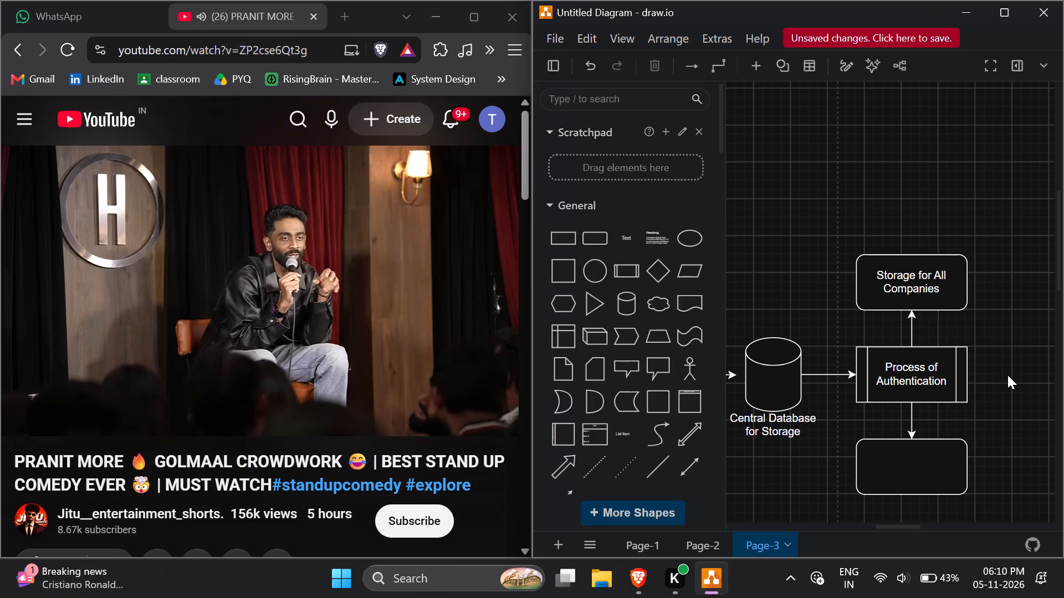
Label the rounded rectangle below the "Process of Authentication" box "Authorization for all Companies", with single spaces between words.
double_click(916, 465)
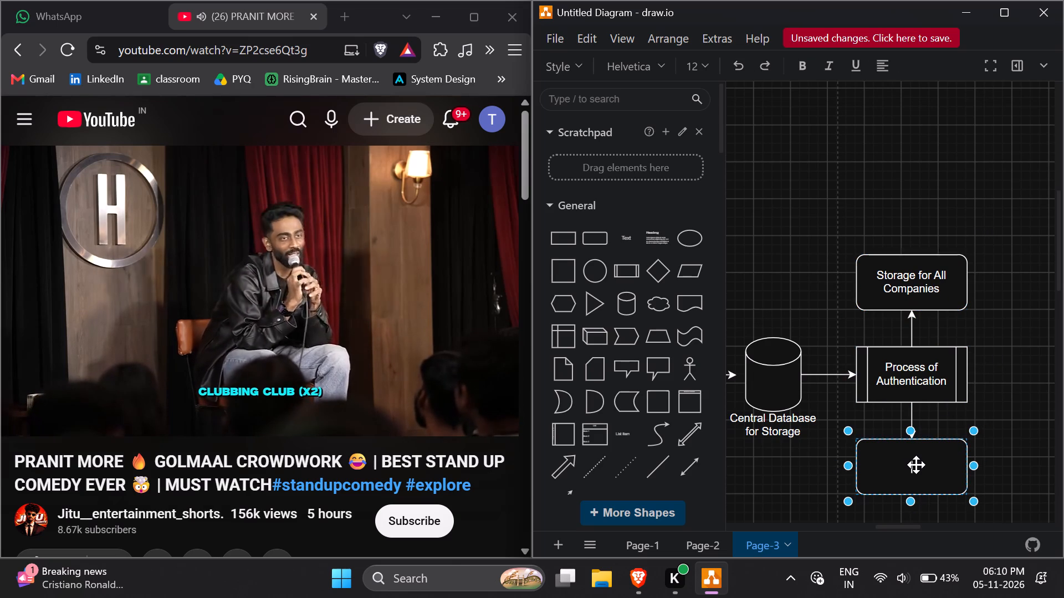
text(Authorization)
key(space)
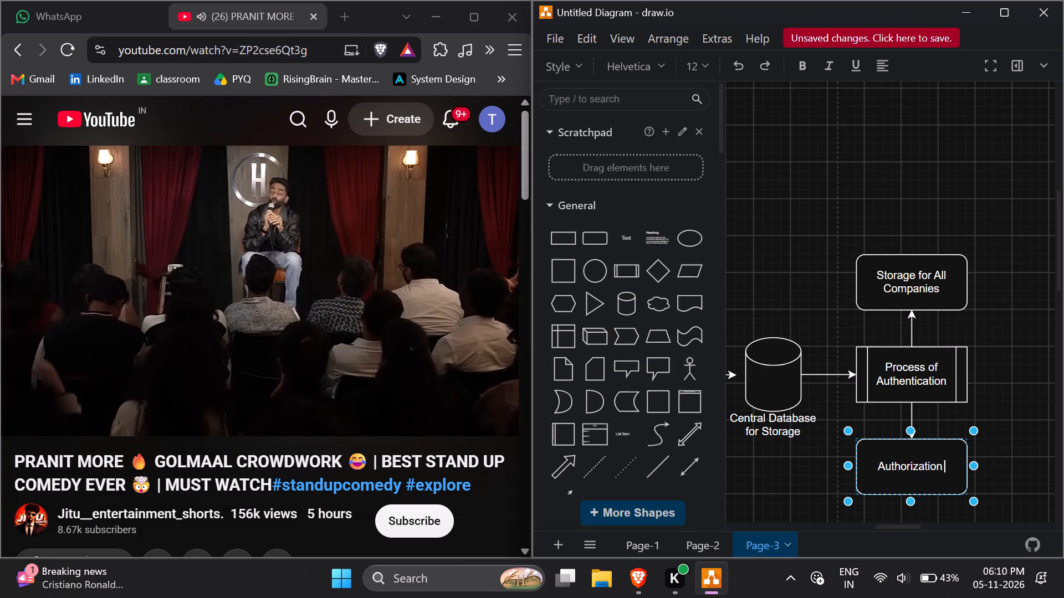
key(space)
text(fr)
key(BackSpace)
text(or)
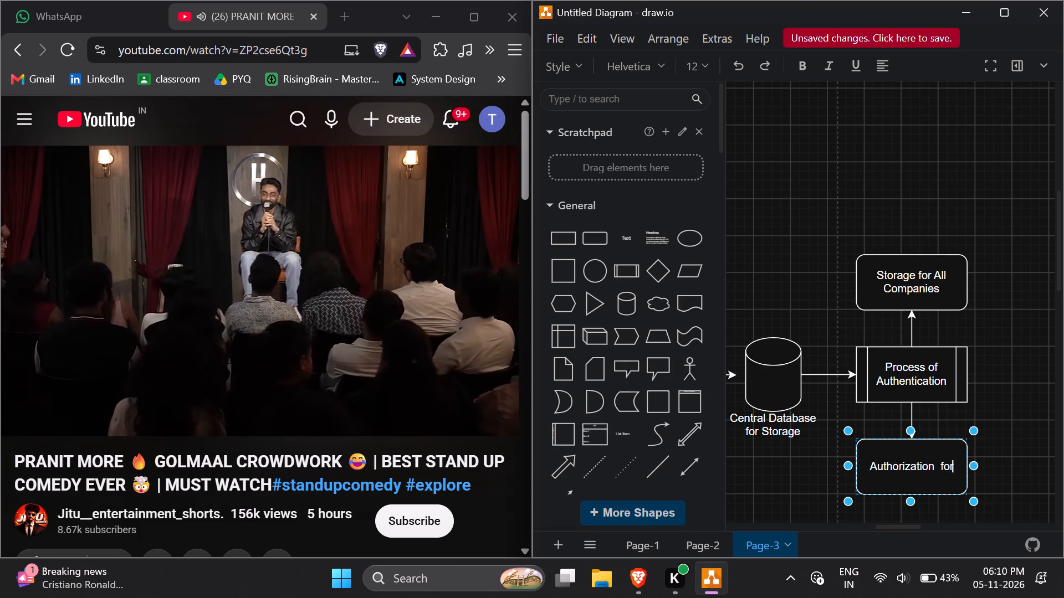
key(space)
text(all)
key(space)
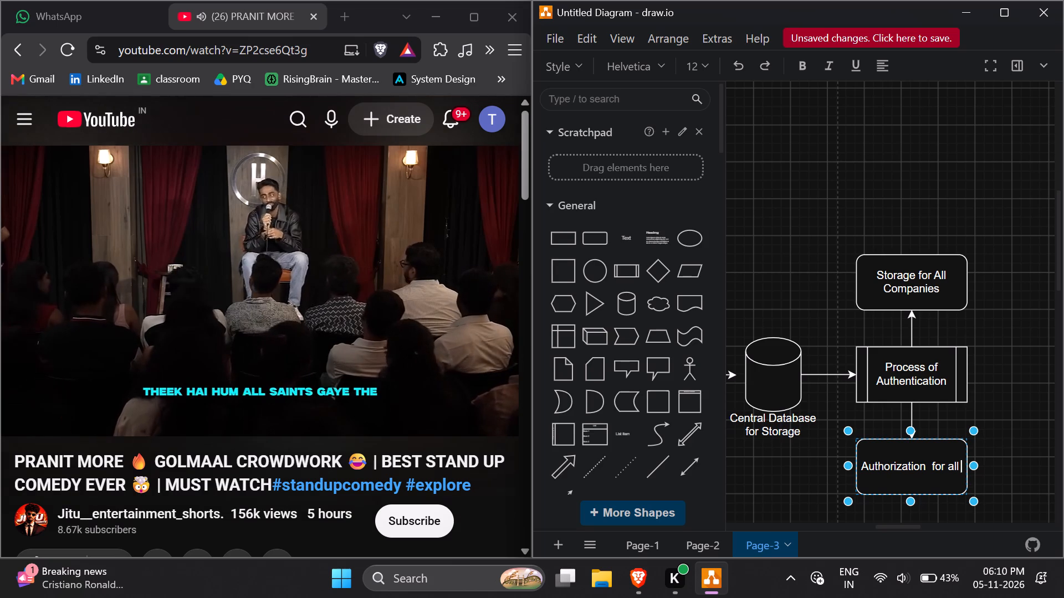
click(931, 467)
key(BackSpace)
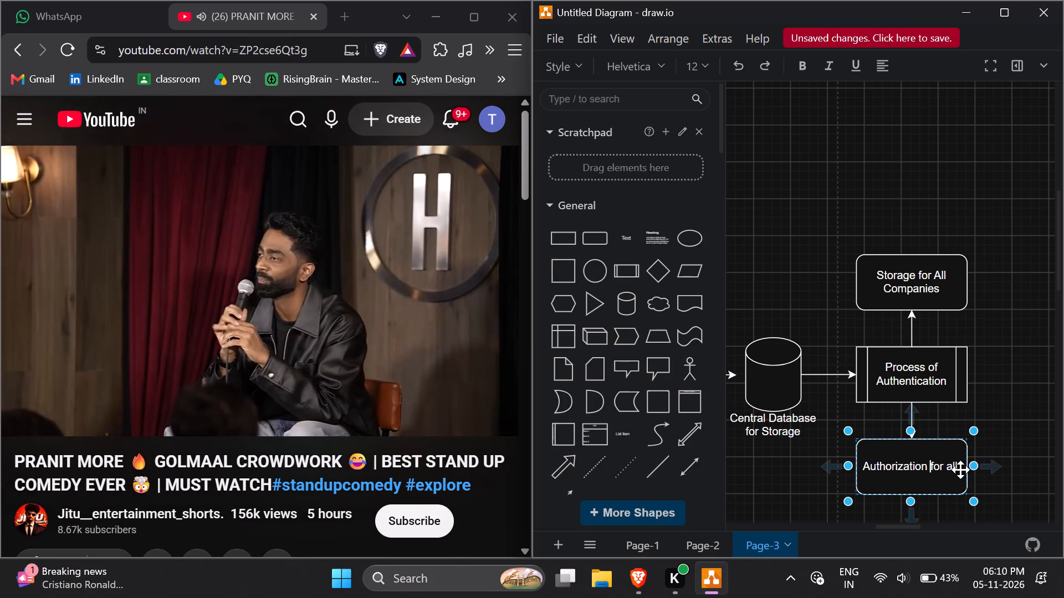
click(961, 468)
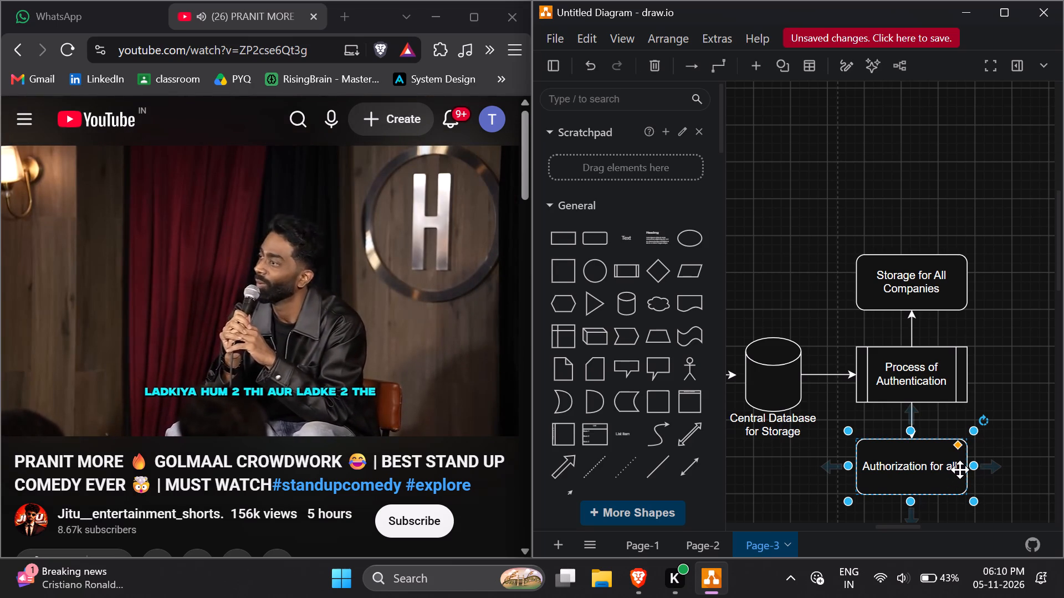
click(936, 465)
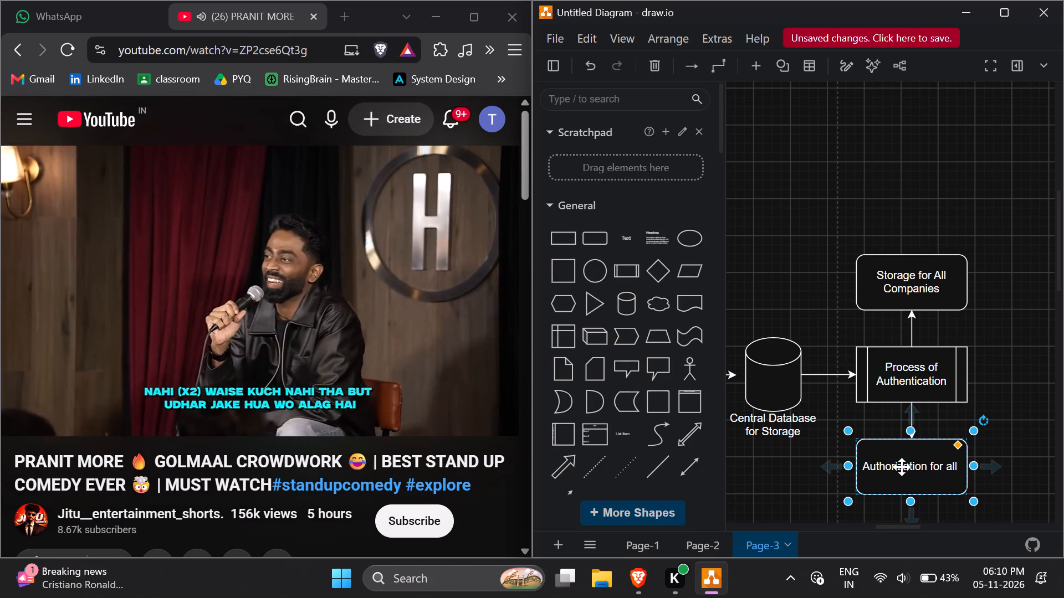
double_click(902, 467)
click(942, 467)
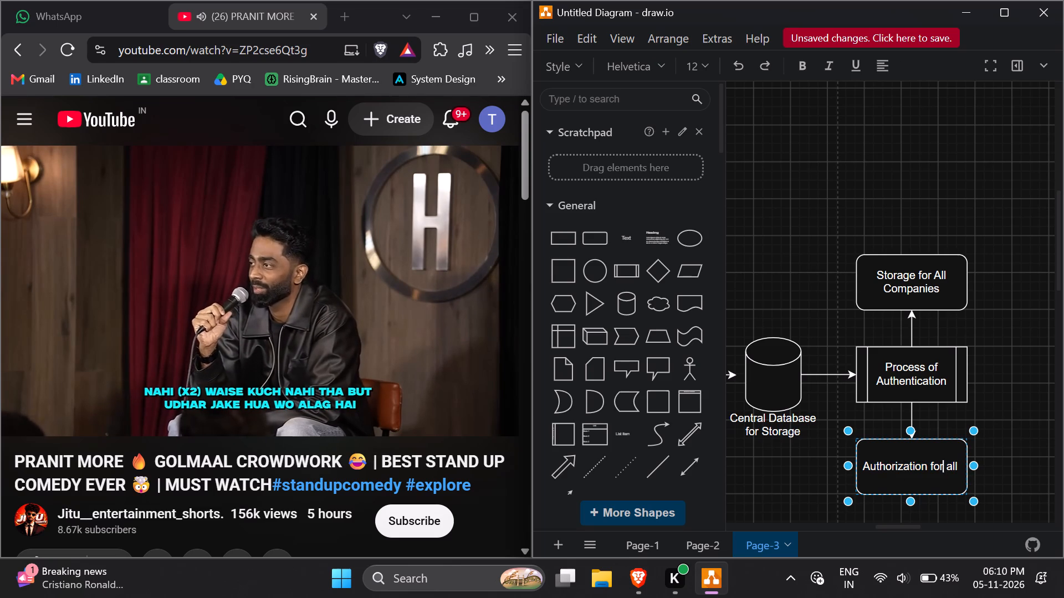
key(Right)
key(Right)
key(Right)
key(Right)
key(Right)
key(Right)
key(Right)
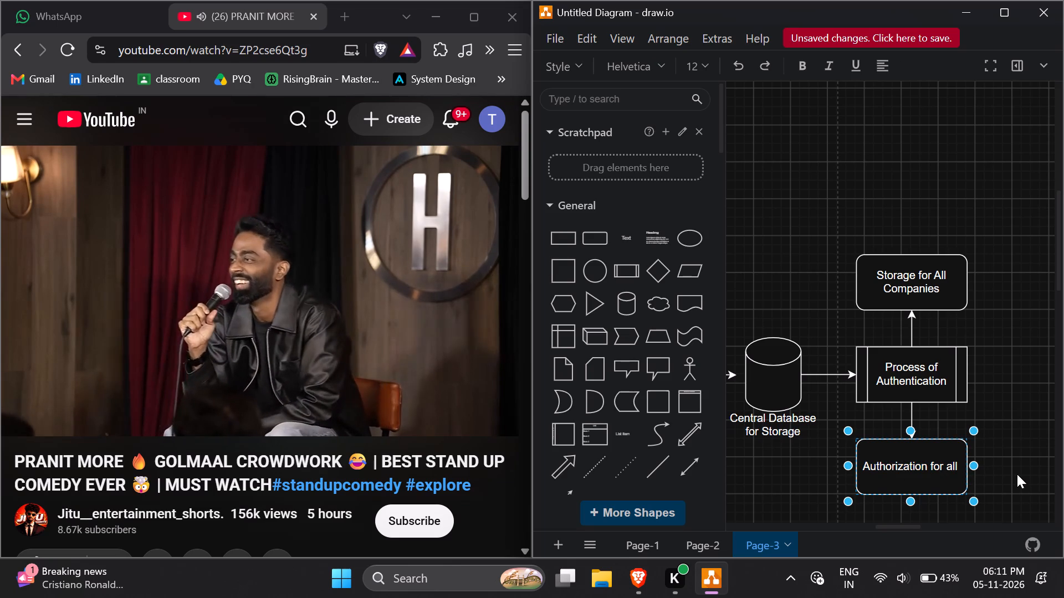
text(Compa)
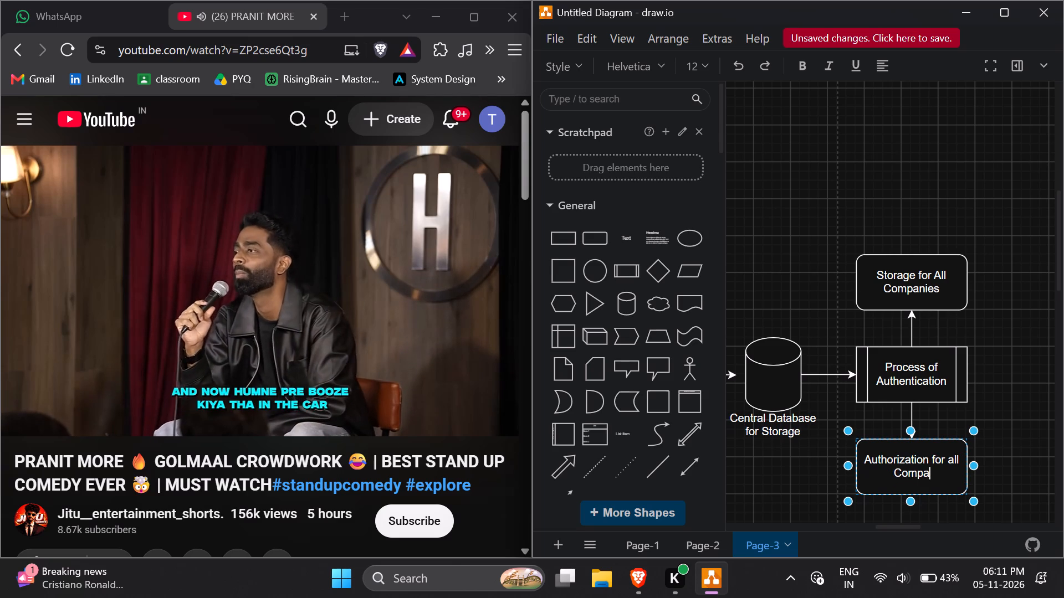
text(nies)
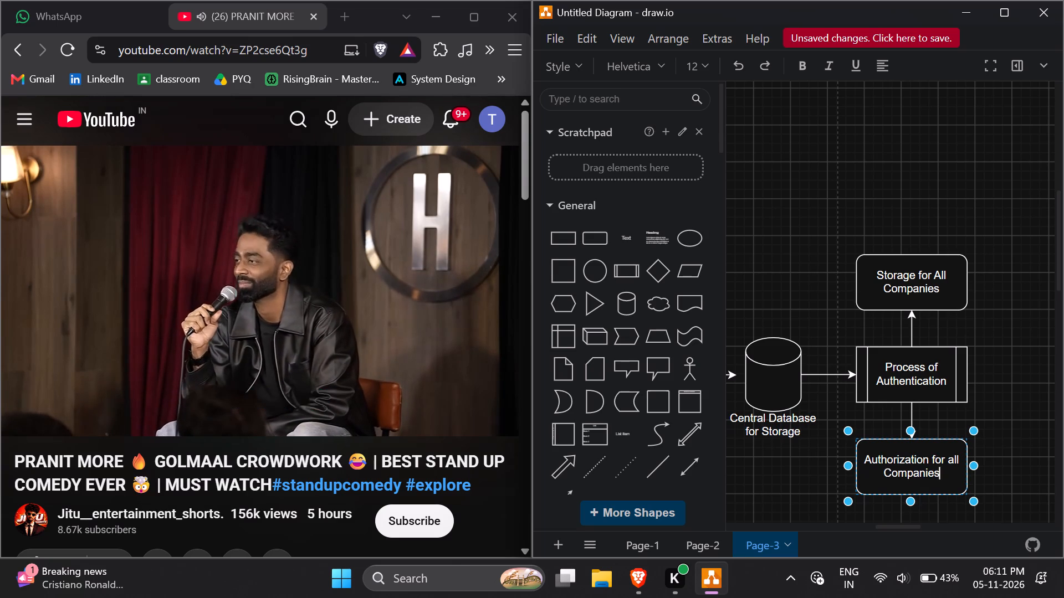
click(1010, 444)
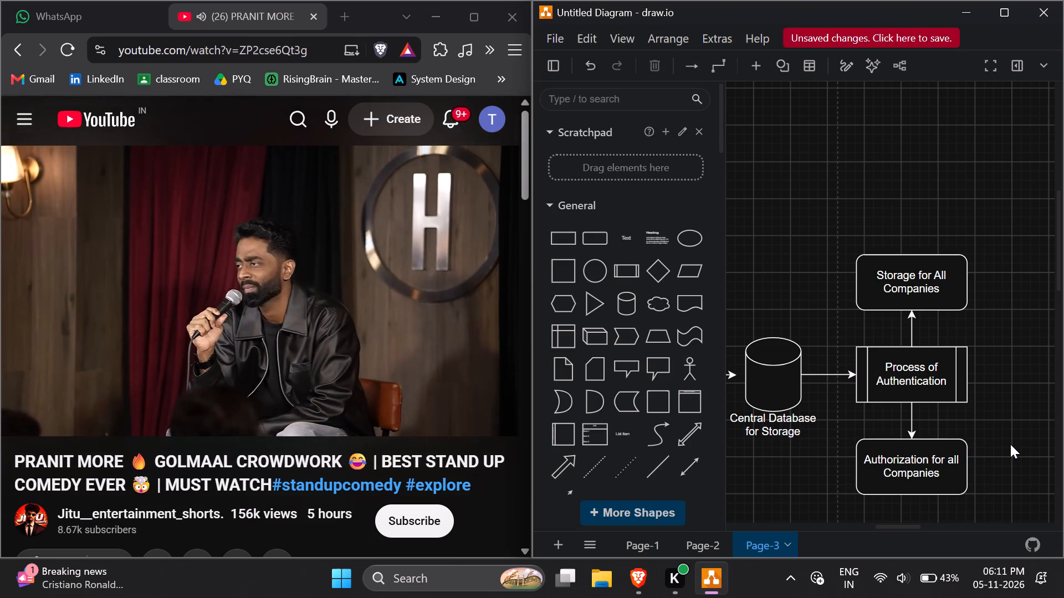
Add a rounded rectangle below the "Authorization for all Companies" box, vertically in line with it and with a gap for an arrow.
scroll(1010, 444, down, 3)
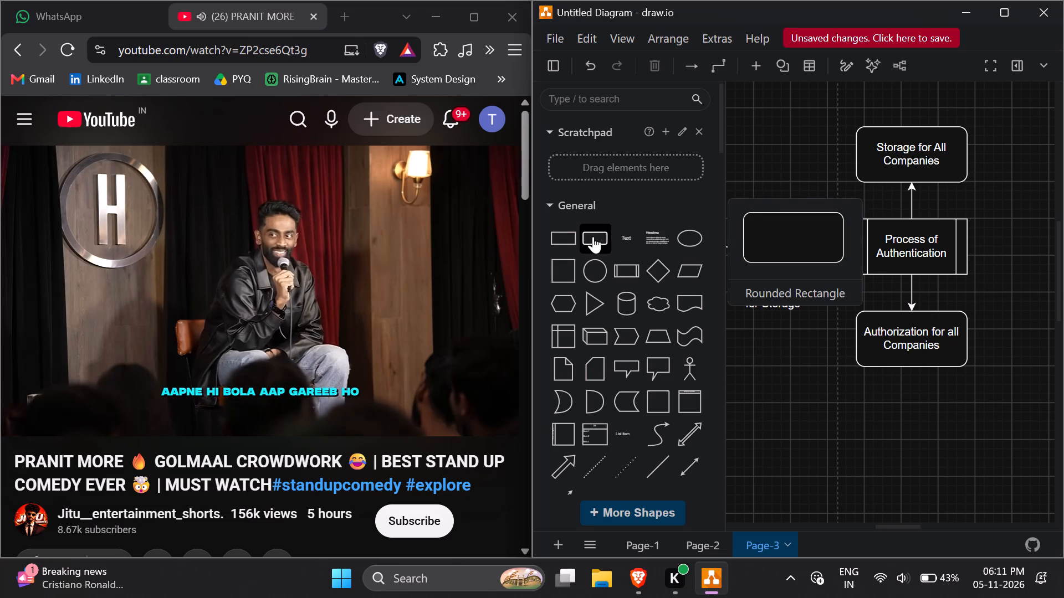
click(593, 236)
drag(895, 298, 906, 332)
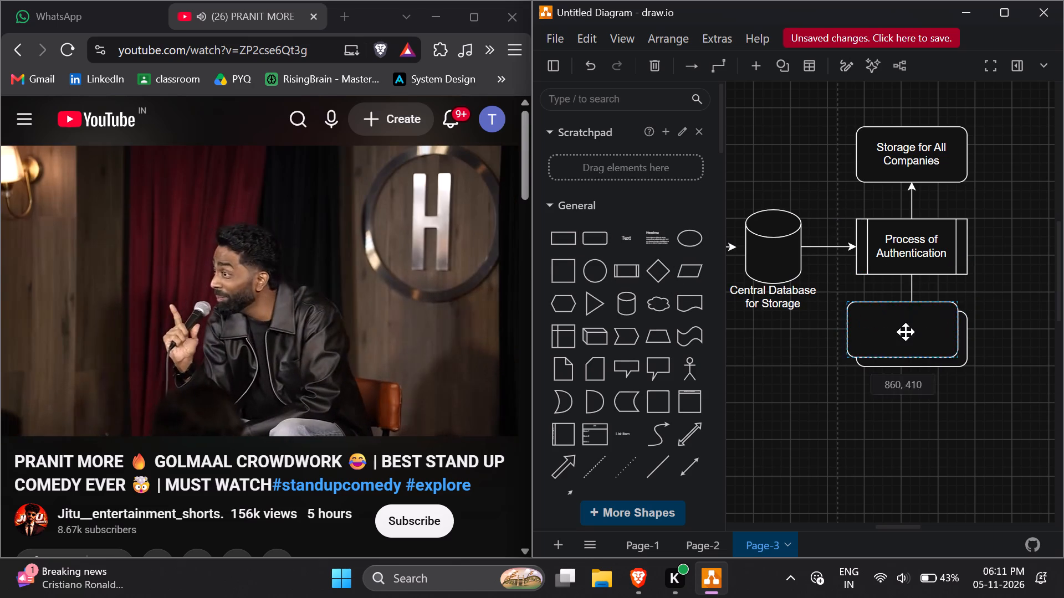
drag(906, 332, 910, 412)
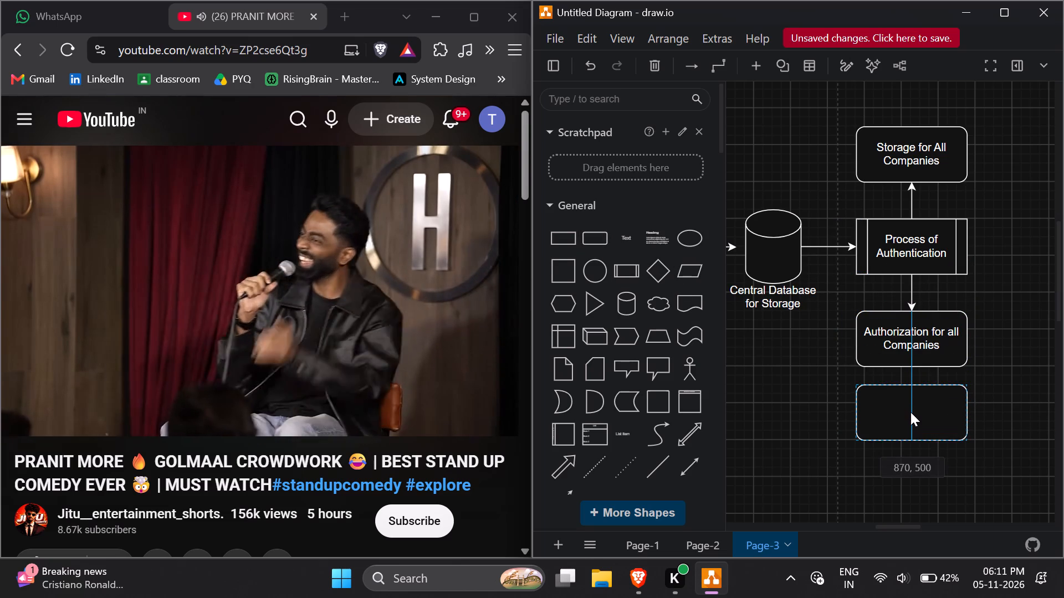
drag(910, 412, 910, 418)
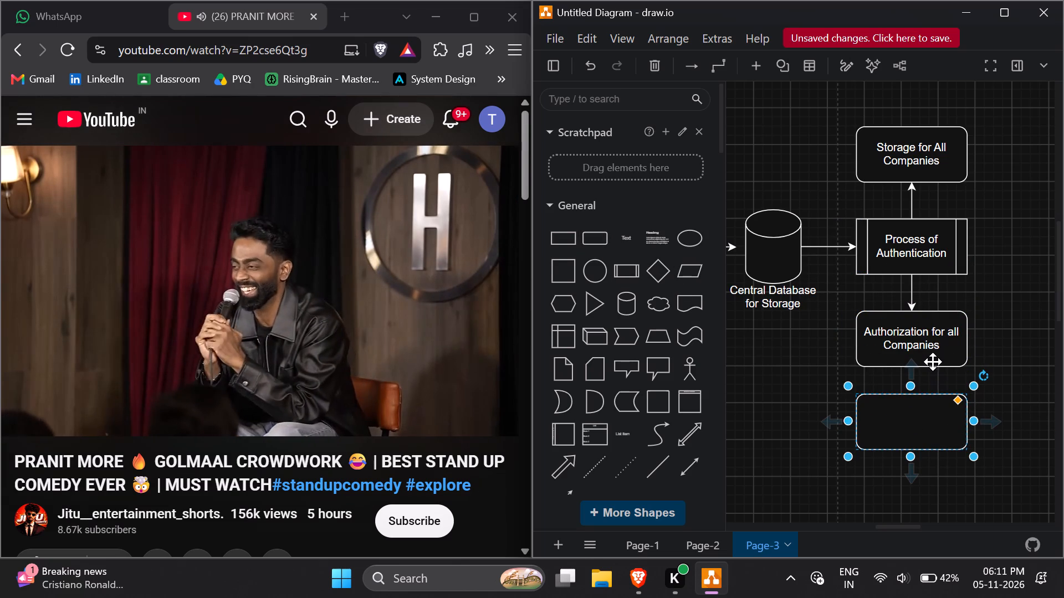
Draw an arrow from the bottom of the "Authorization for all Companies" box to the empty rounded rectangle below it.
click(933, 359)
click(912, 389)
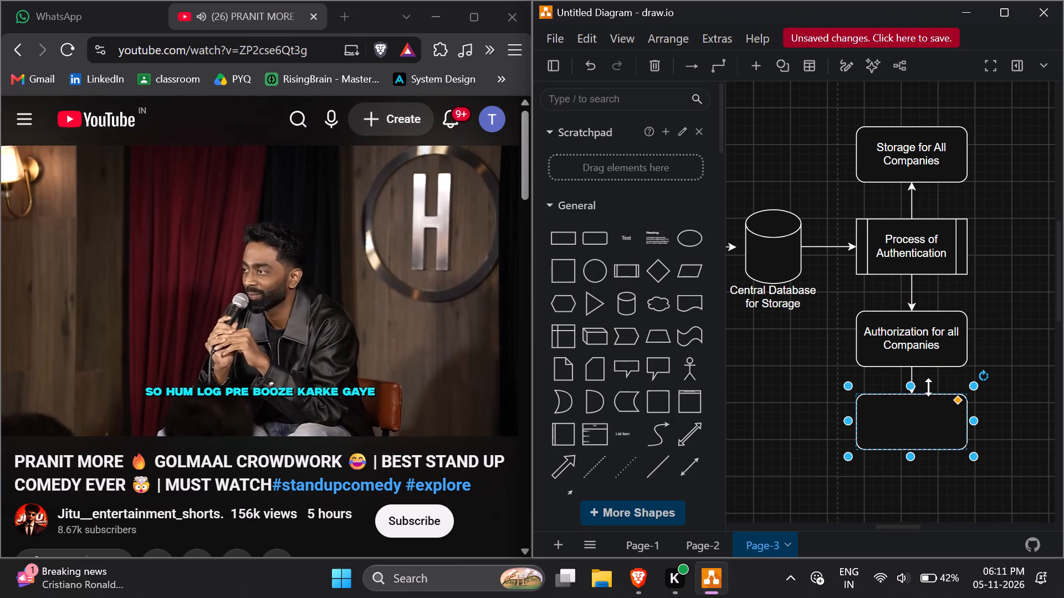
click(1021, 370)
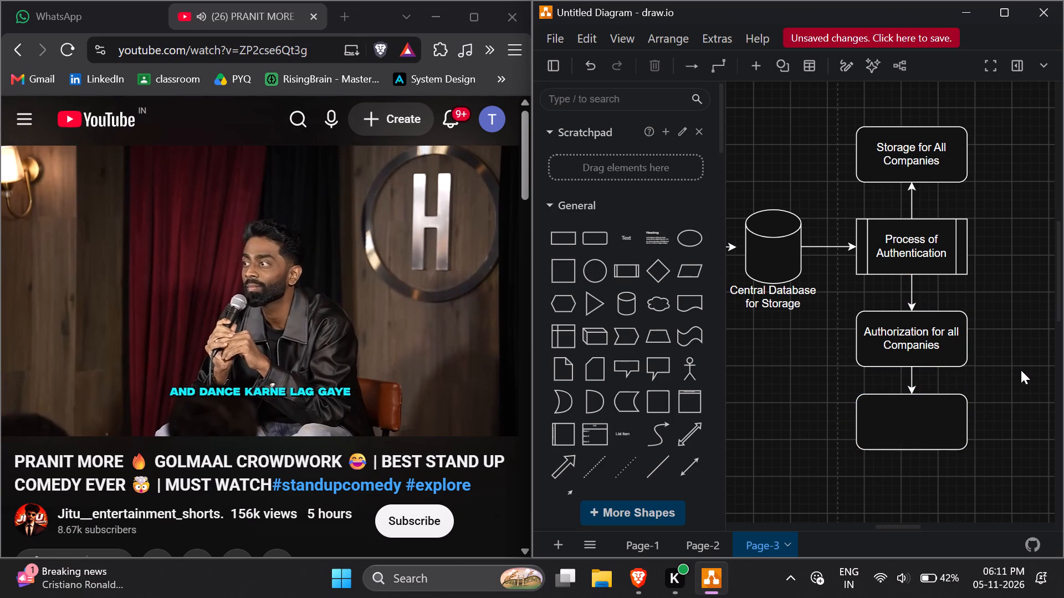
Label the empty rounded rectangle below "Authorization for all Companies" as "Provide Security Services".
double_click(927, 426)
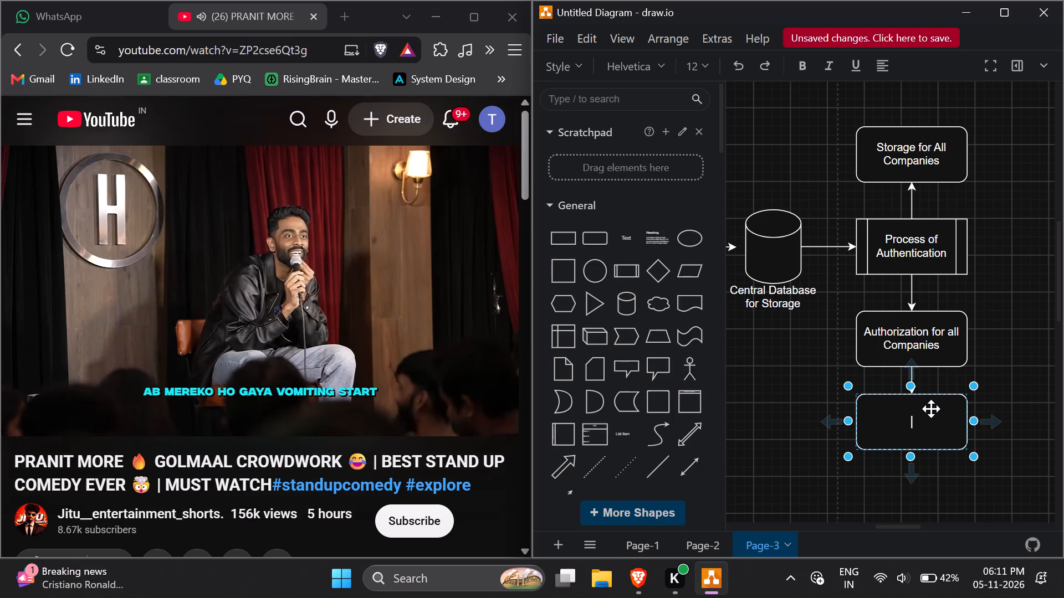
text(Provide)
key(space)
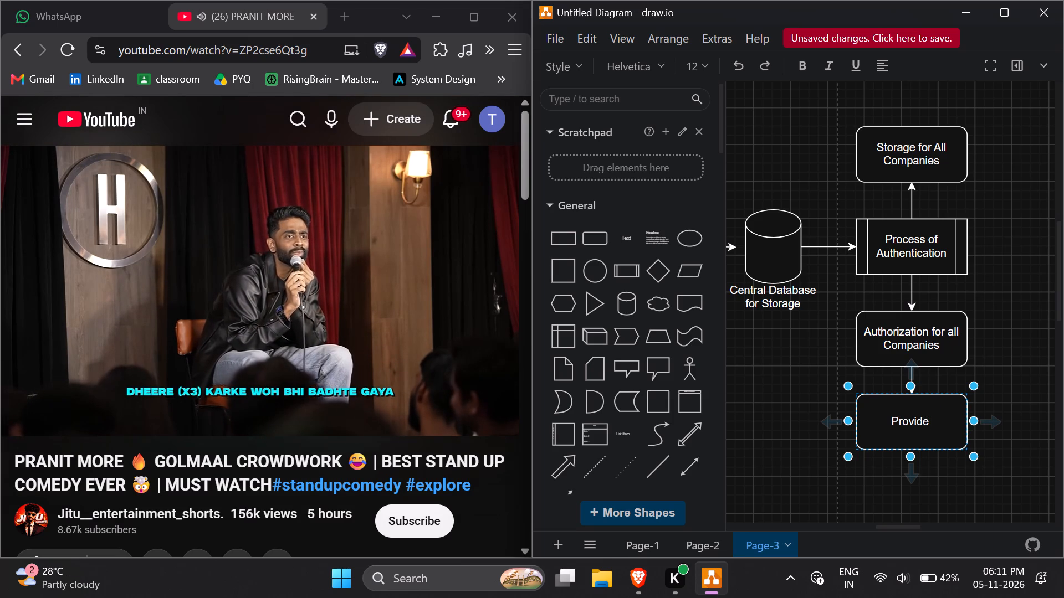
text(Security)
key(space)
text(Se)
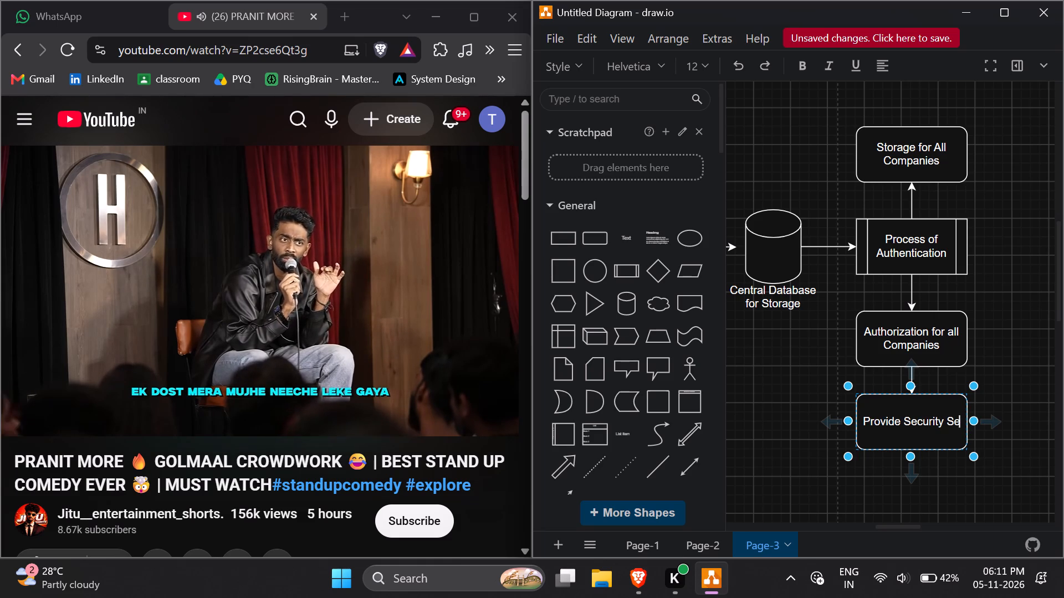
text(rvices)
click(1009, 384)
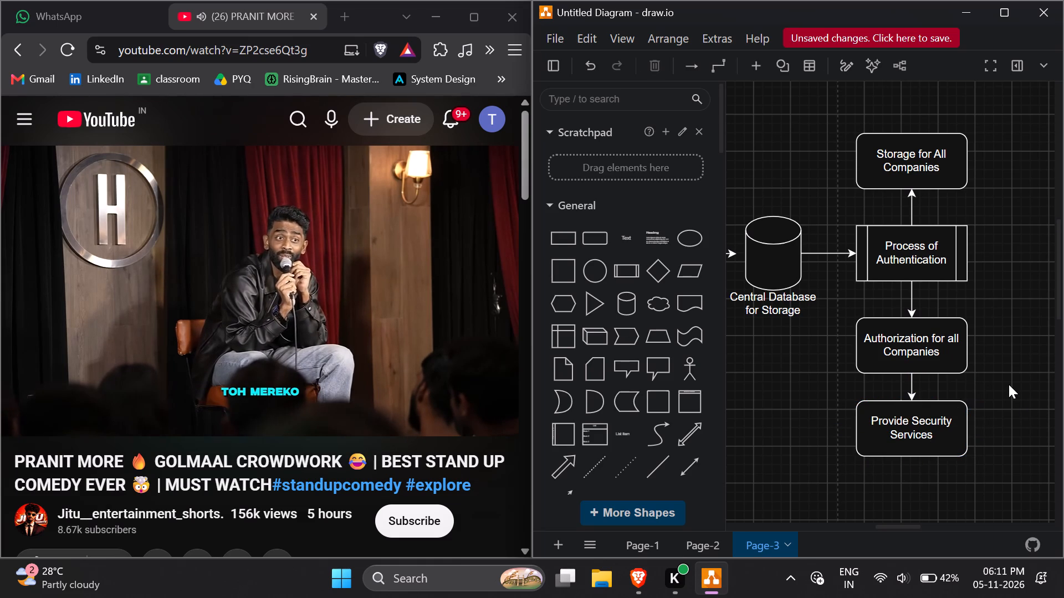
Add a rounded rectangle above the "Storage for All Companies" box, centred over it with a gap for an arrow.
scroll(1002, 282, up, 2)
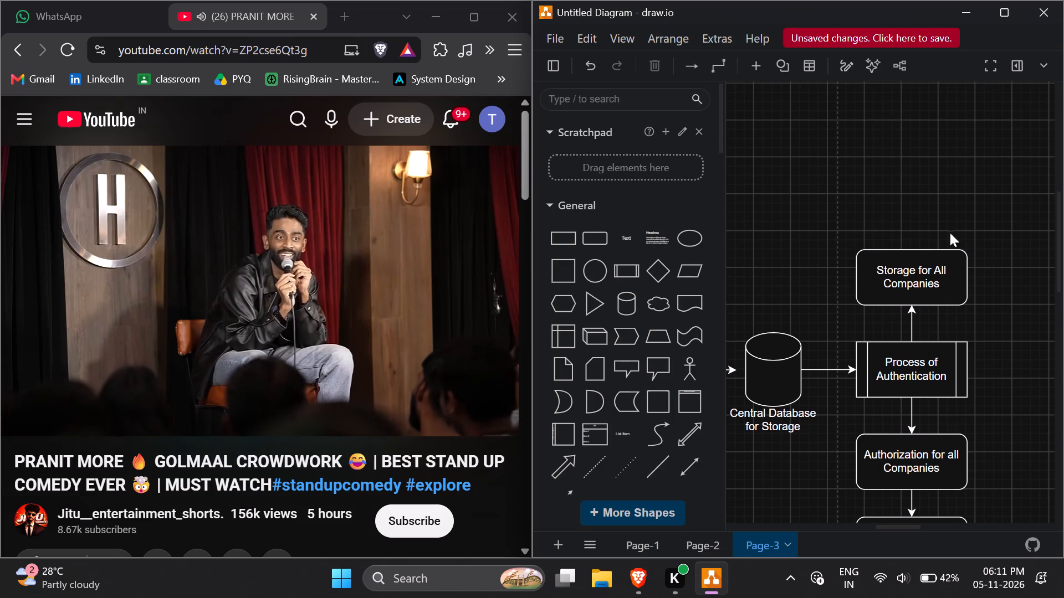
click(582, 229)
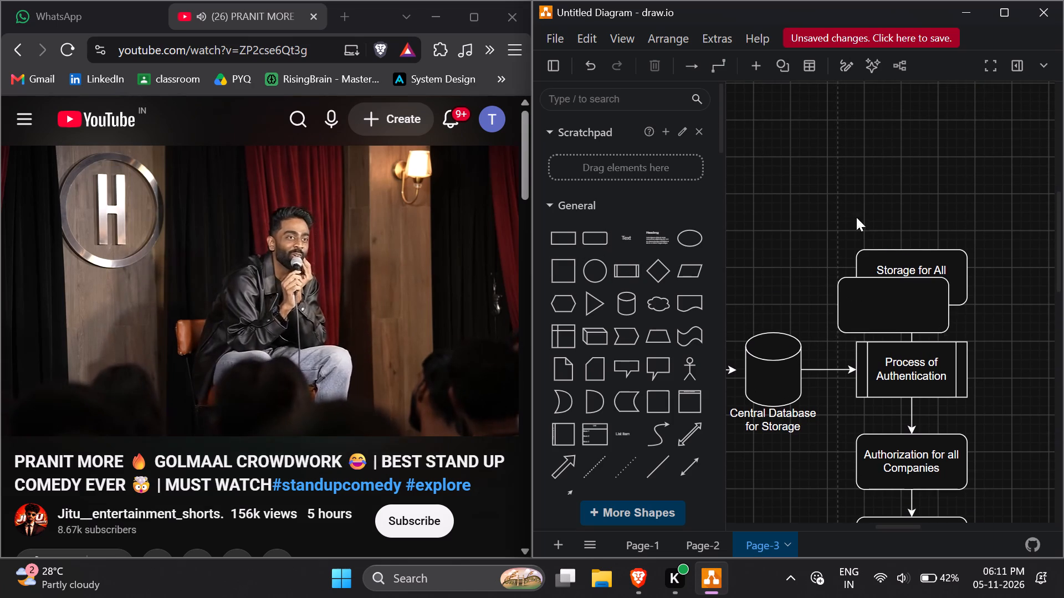
drag(883, 312, 899, 216)
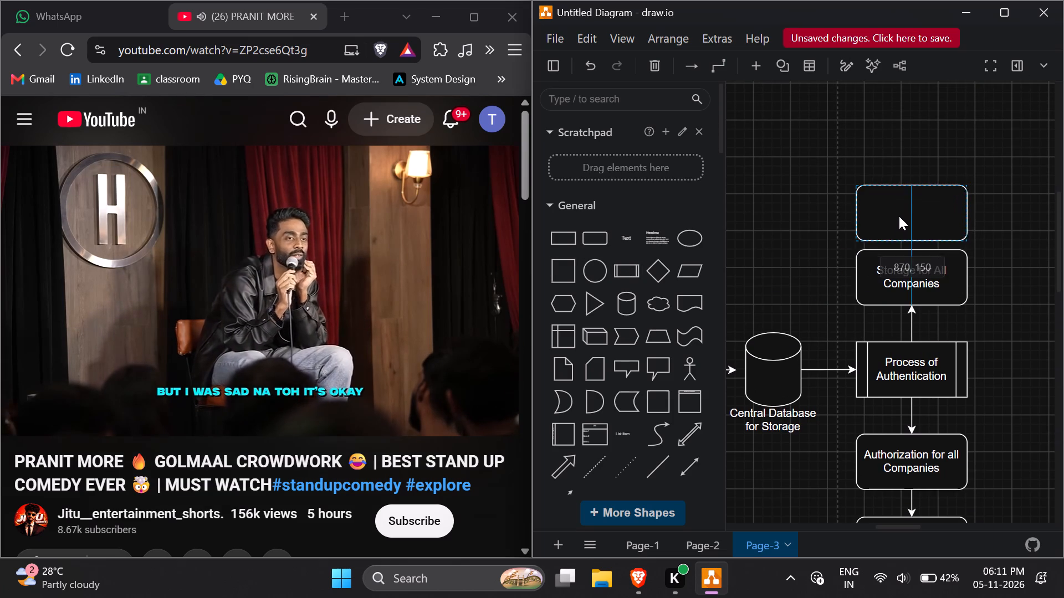
drag(899, 216, 901, 204)
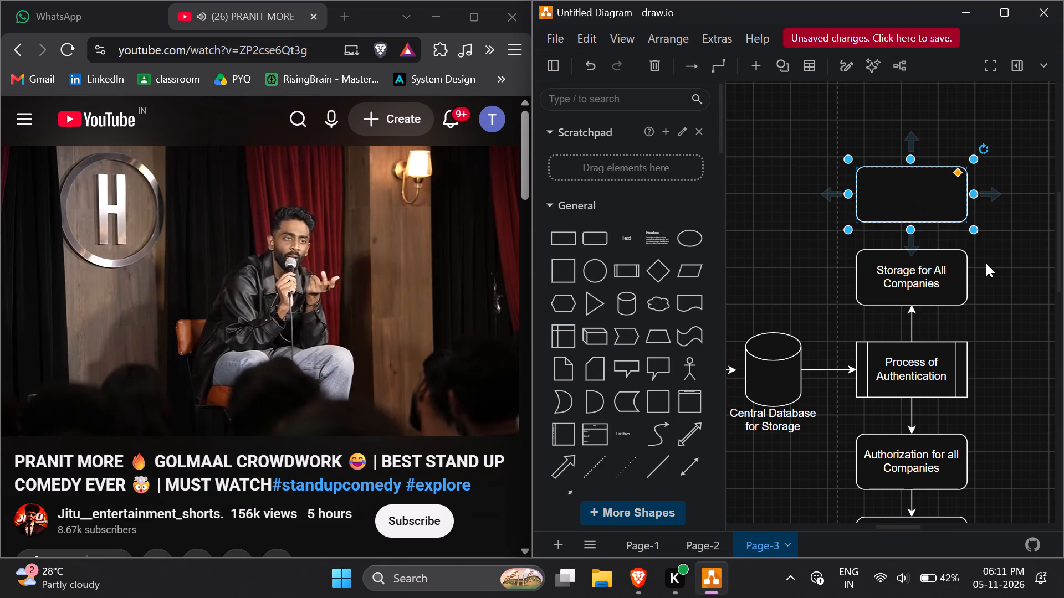
Draw an arrow from the top of the "Storage for All Companies" box to the empty rounded rectangle above it.
click(937, 264)
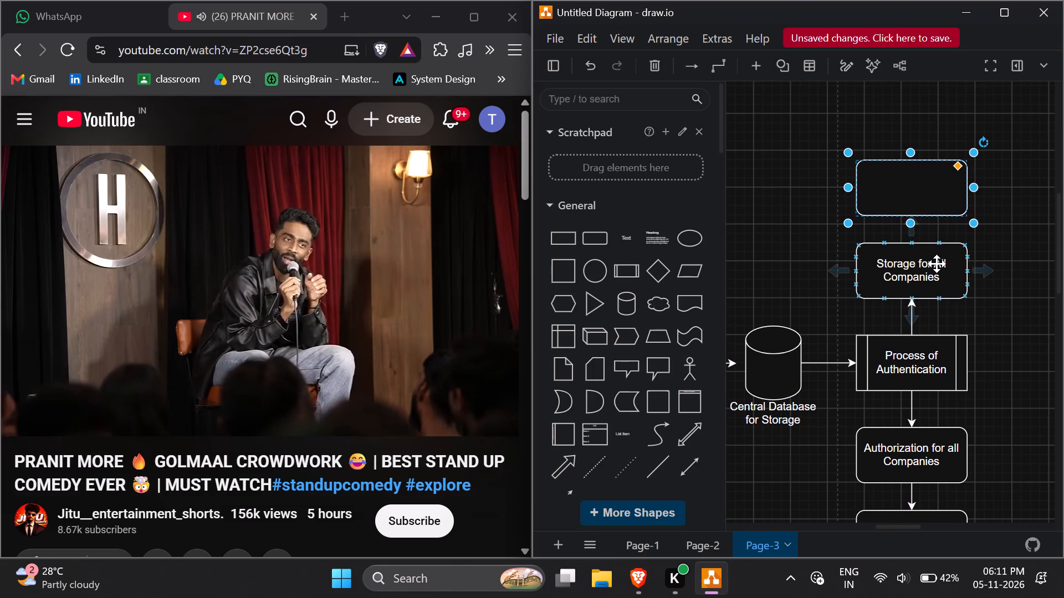
click(915, 224)
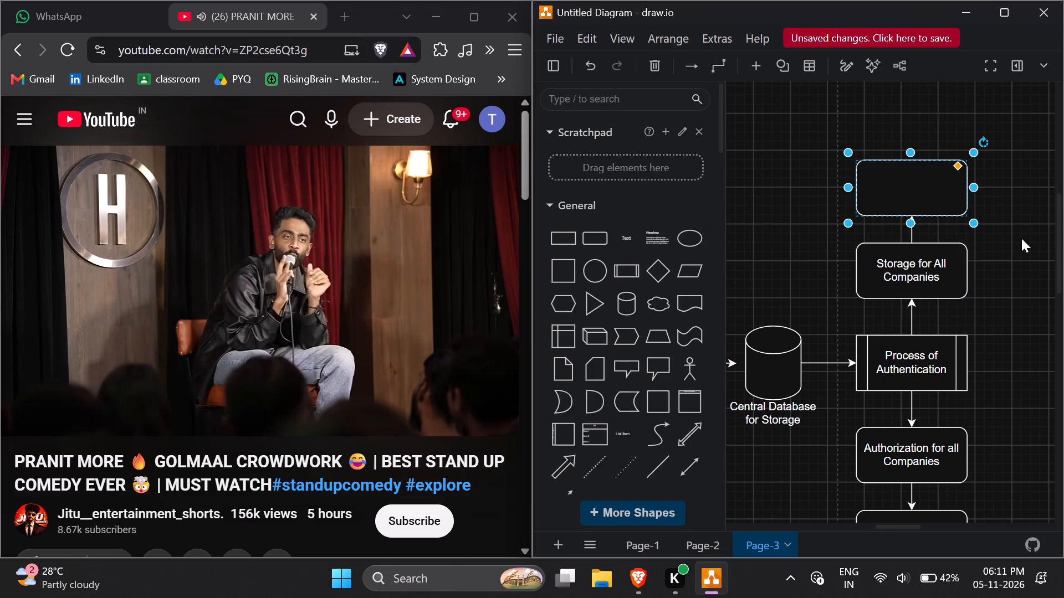
click(1021, 245)
Label the empty rounded rectangle above "Storage for All Companies" as "Provide Security credentials Remembering the User".
double_click(929, 202)
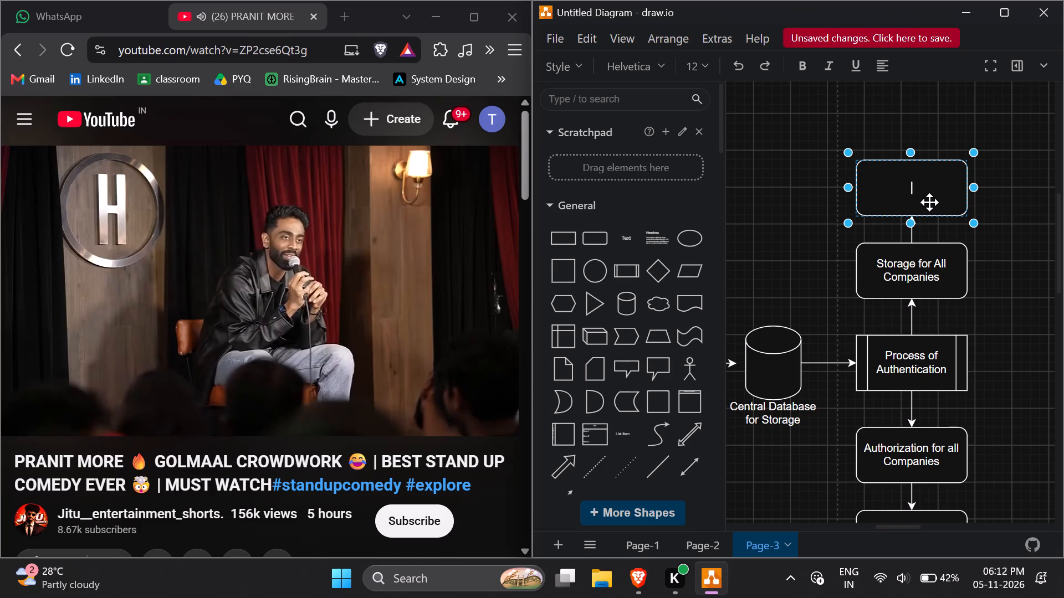
text(Pro)
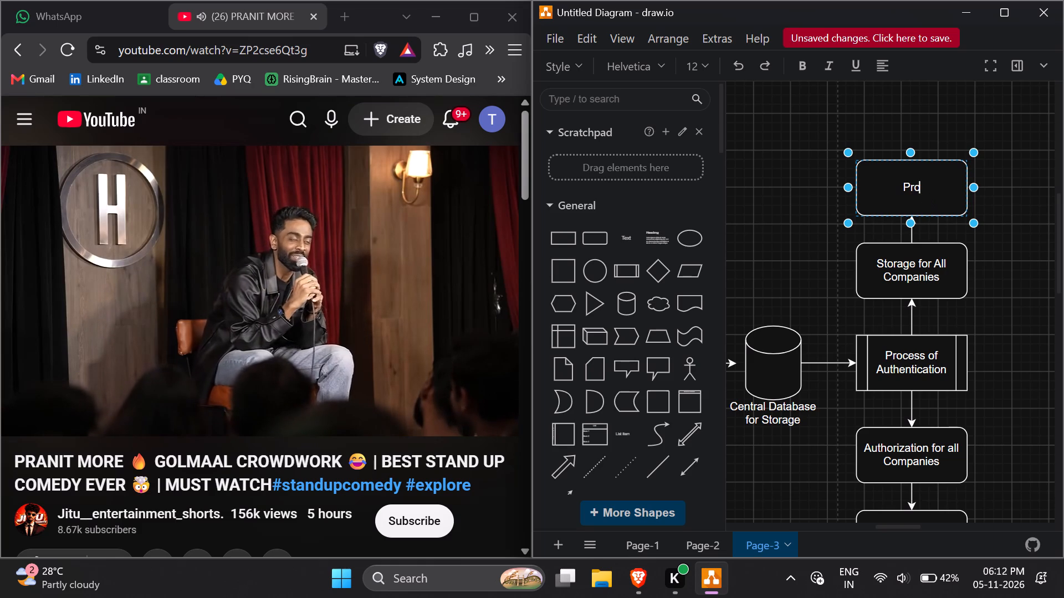
text(vide)
key(space)
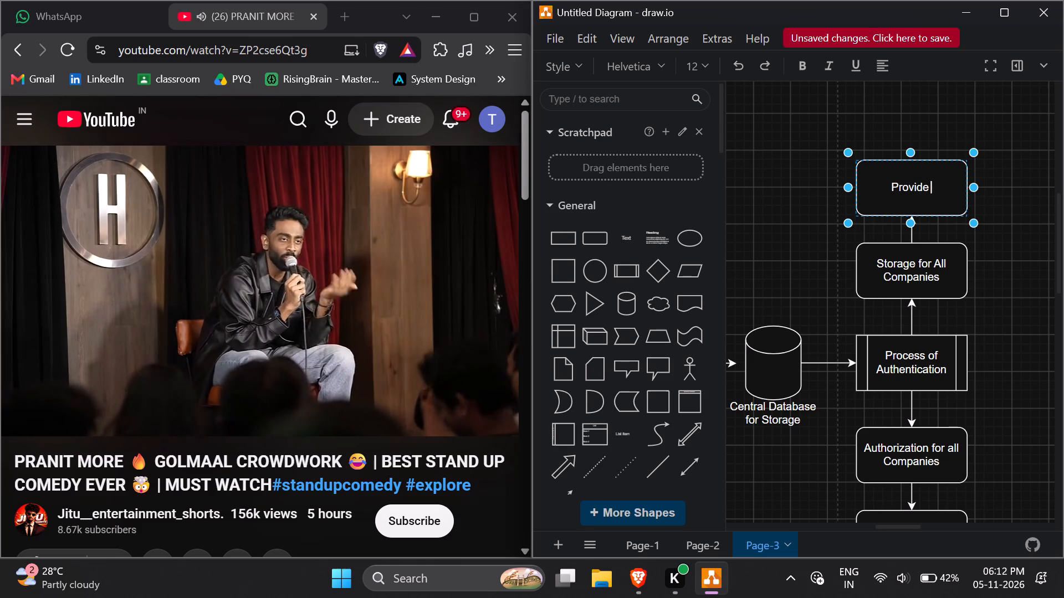
text(Security credentils)
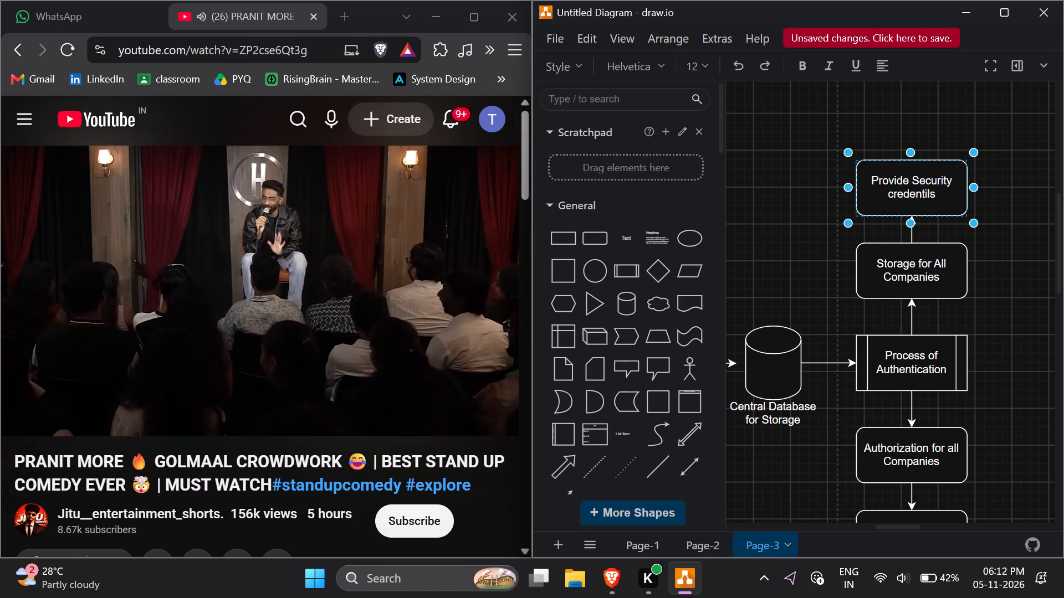
key(BackSpace)
key(BackSpace)
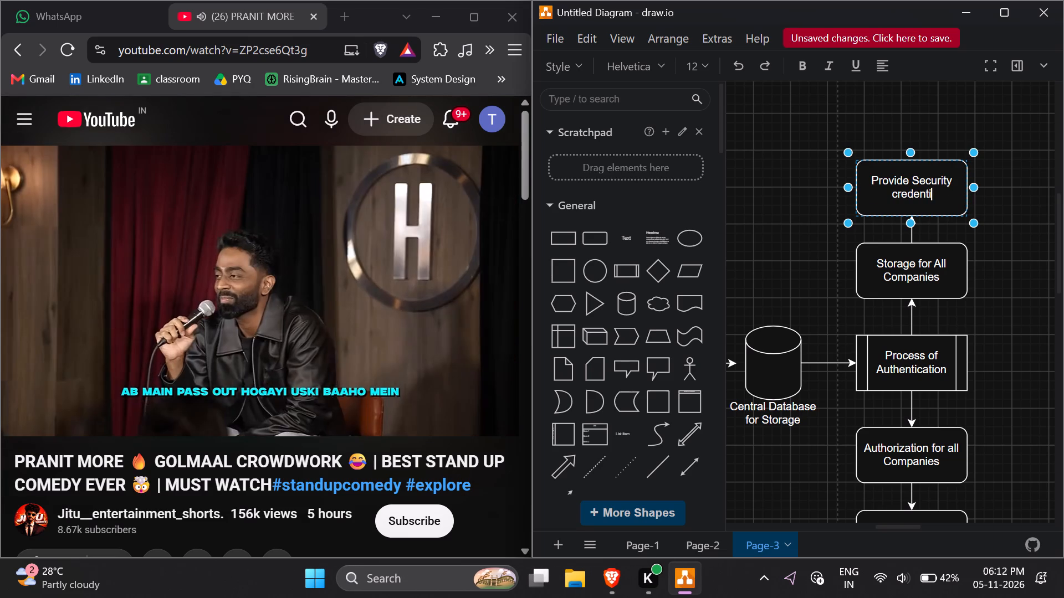
text(als)
key(space)
text(for)
key(space)
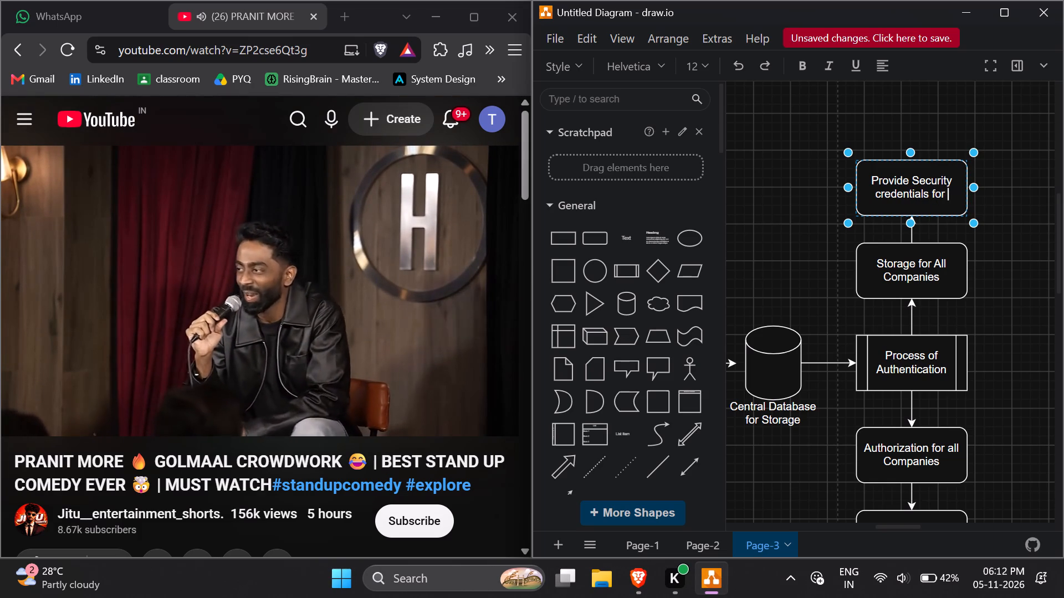
key(BackSpace)
key(BackSpace)
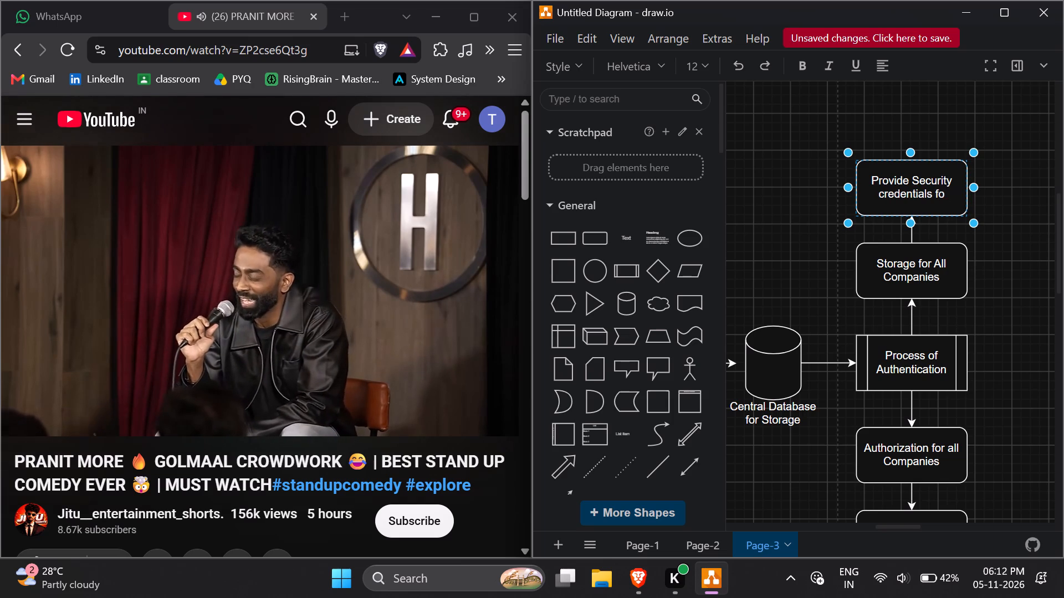
key(BackSpace)
key(BackSpace)
text(Remem)
text(bering)
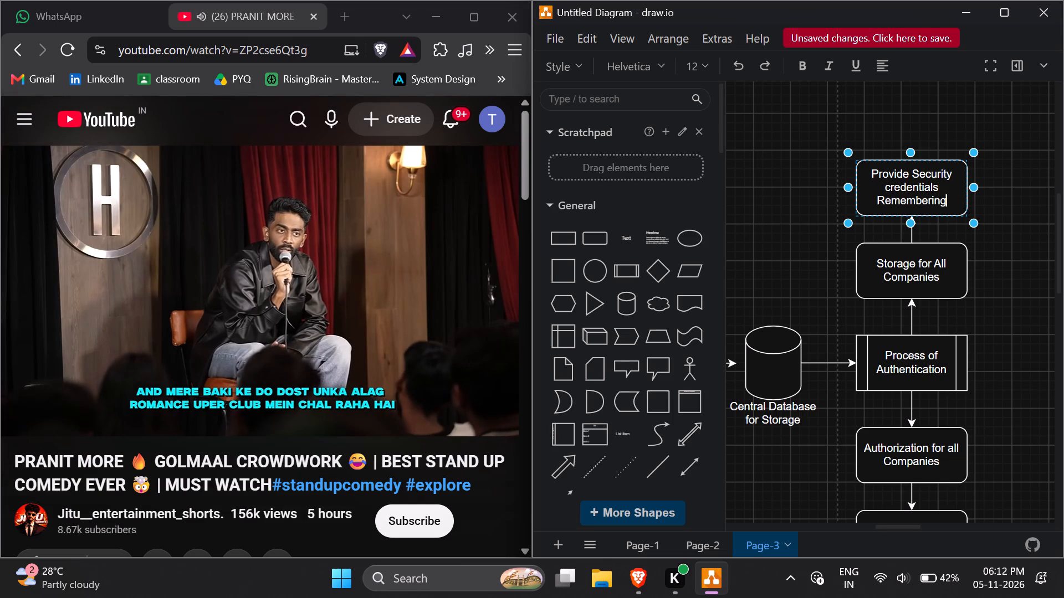
key(space)
text(the)
key(space)
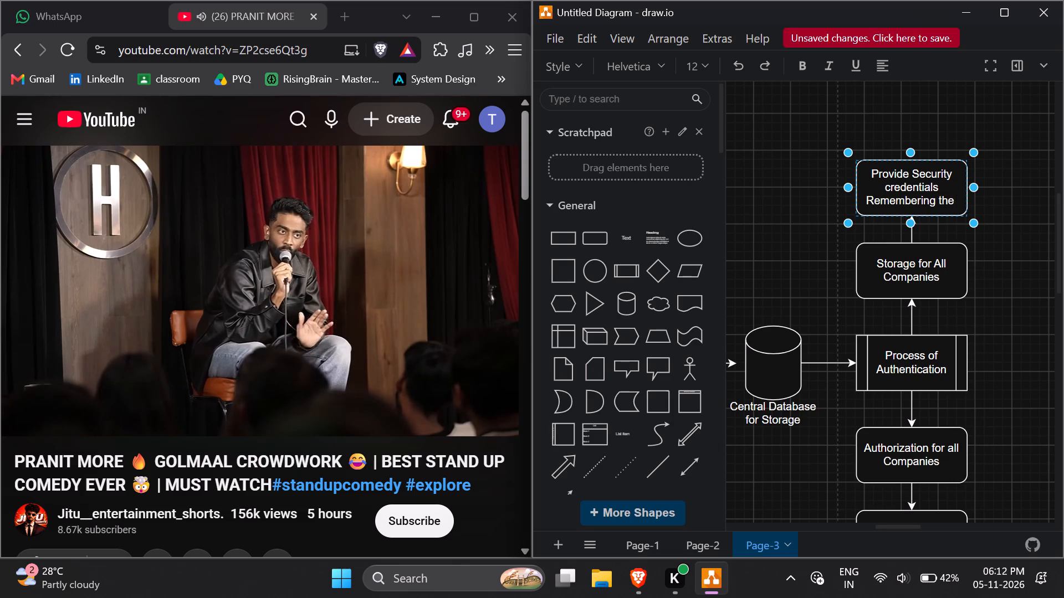
text(User)
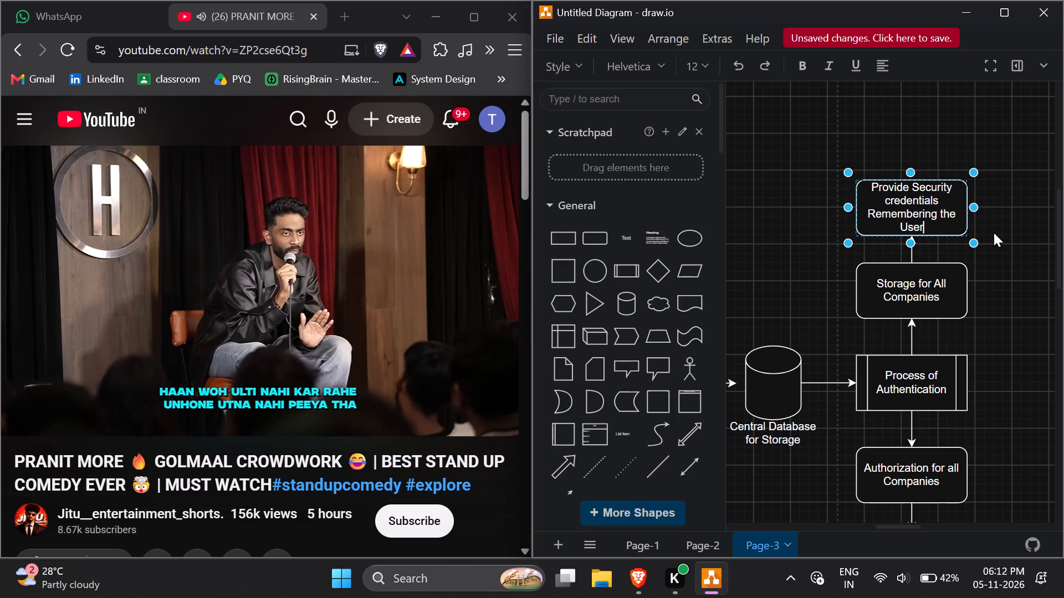
click(994, 233)
Add an actor figure to the right of the "Process of Authentication" box, level with it and leaving room for an arrow.
scroll(994, 233, down, 1)
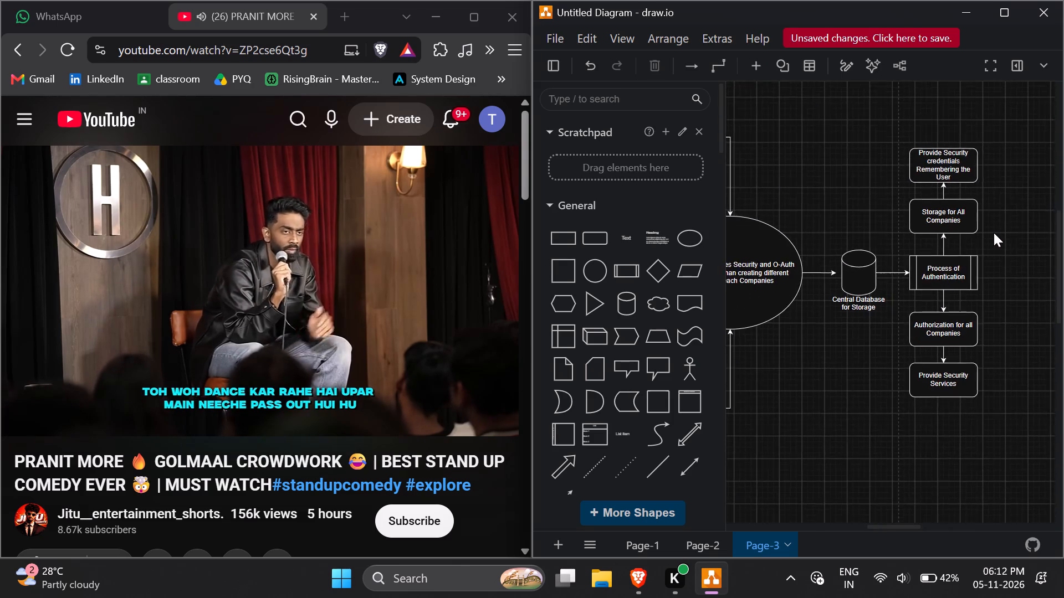
scroll(994, 233, left, 2)
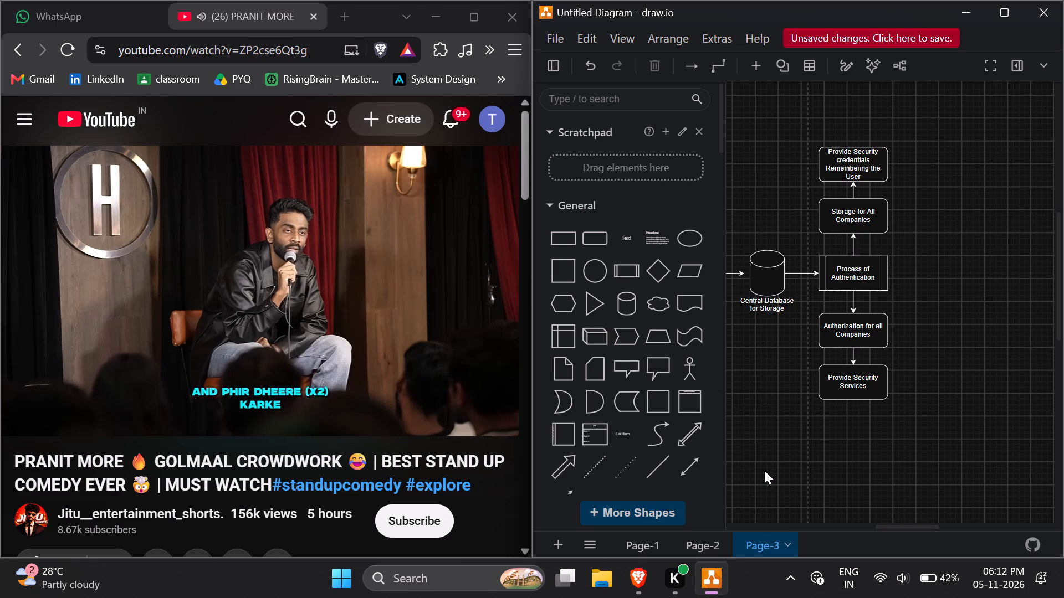
click(700, 364)
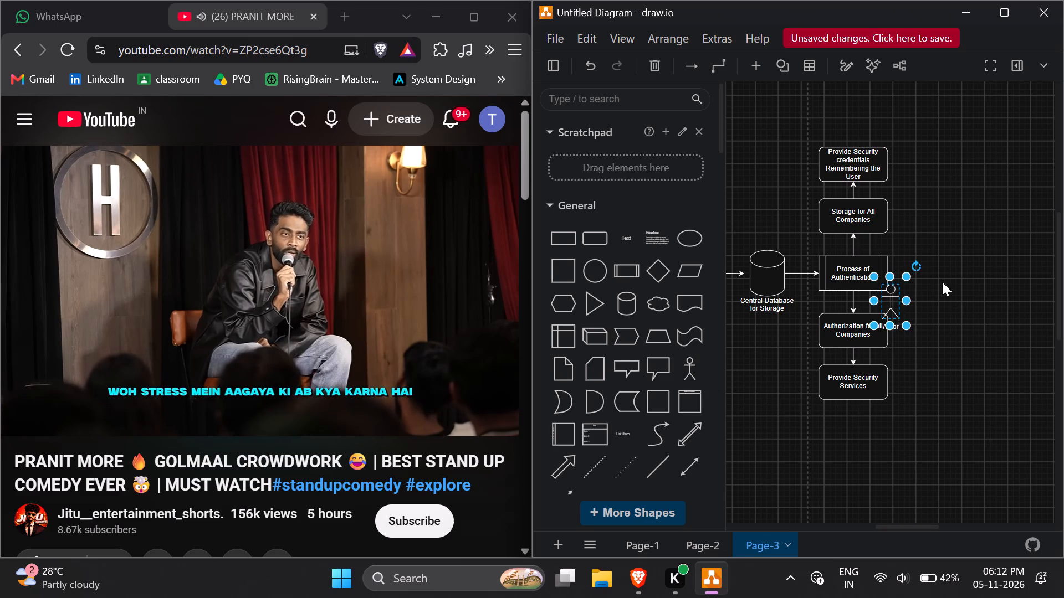
drag(892, 303, 965, 264)
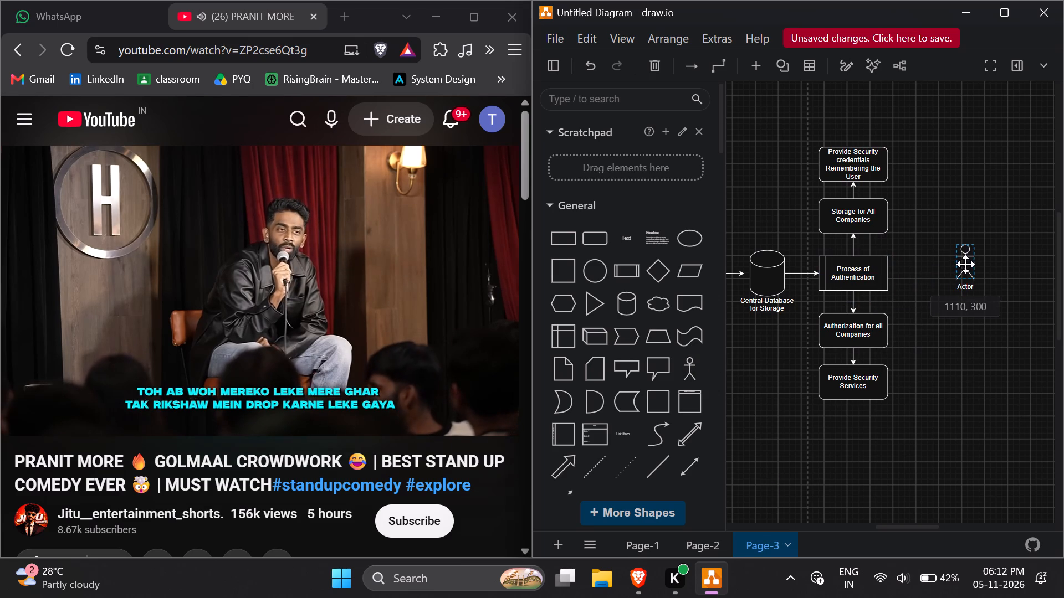
drag(965, 264, 963, 274)
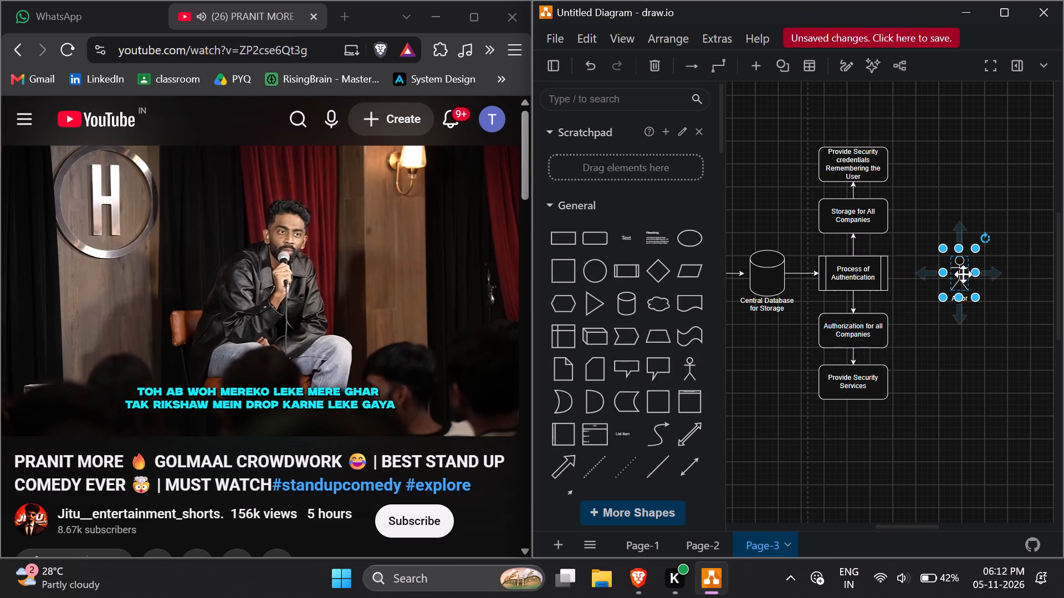
Rename the new actor figure as "Admin".
double_click(964, 281)
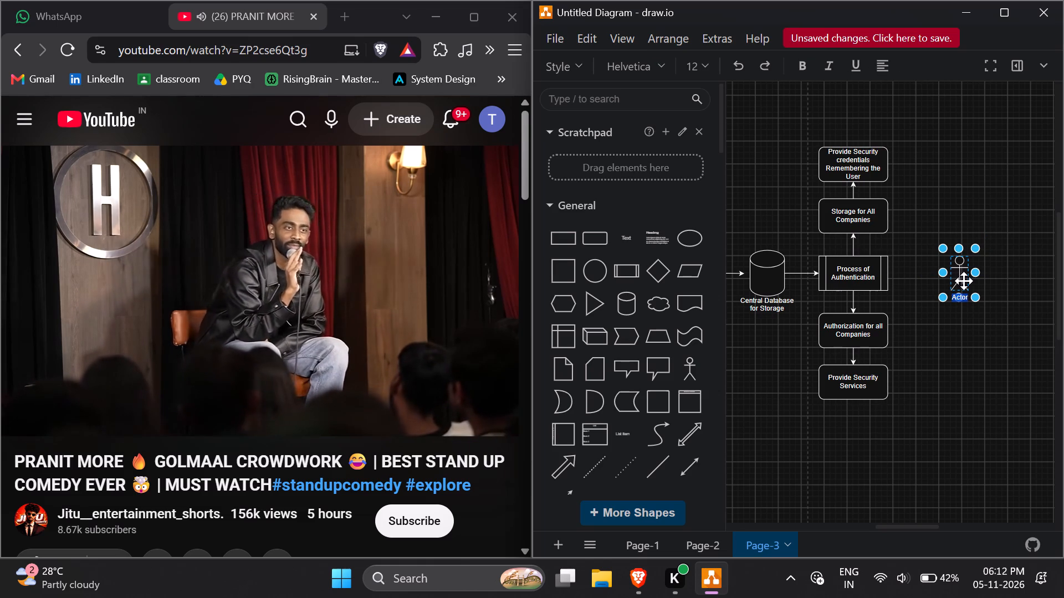
text(Admin)
key(space)
key(Return)
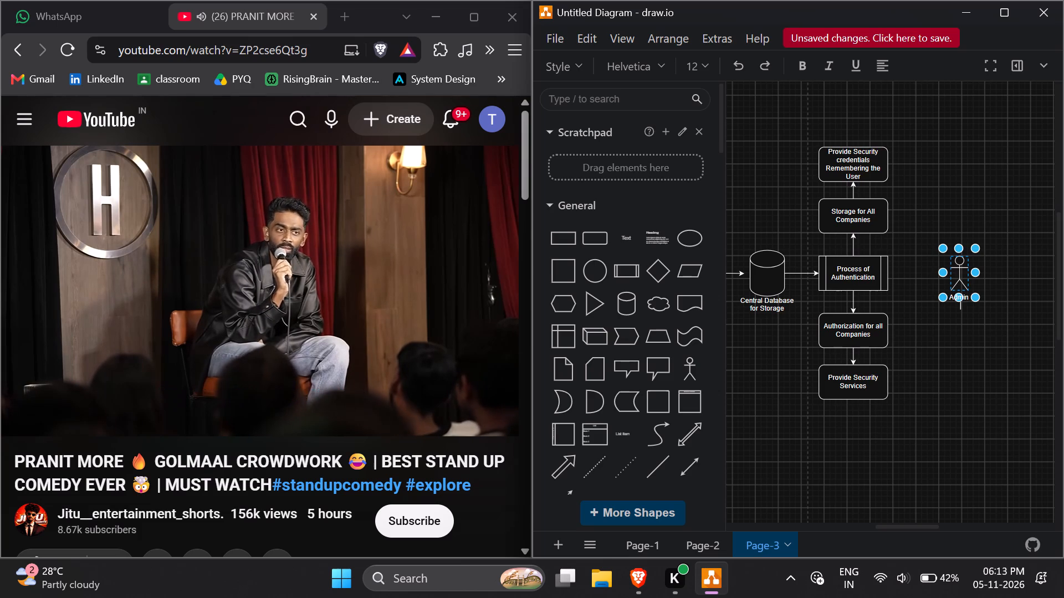
click(1017, 293)
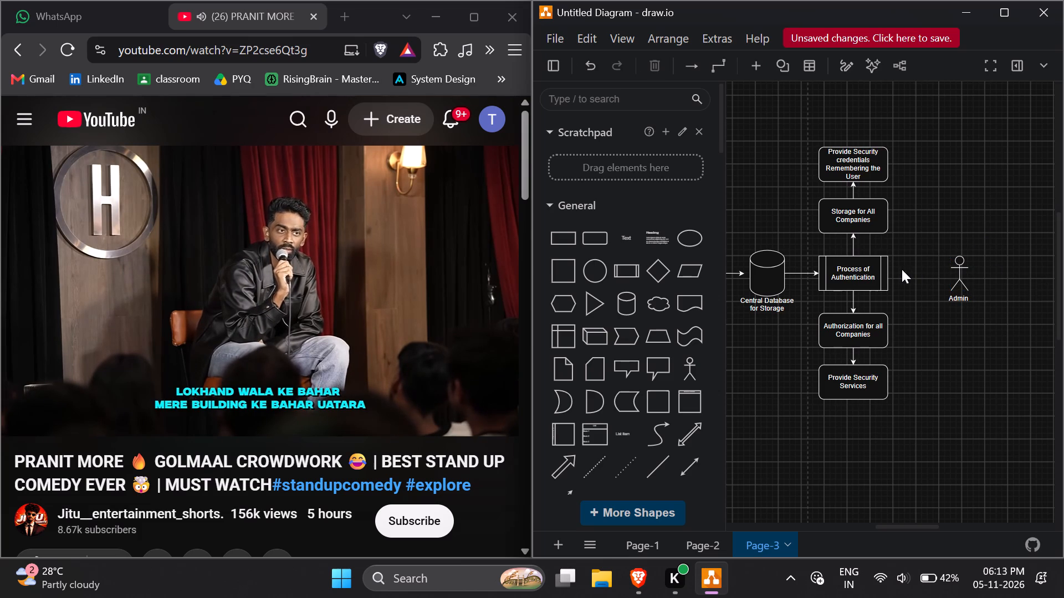
Draw a straight arrow from the right side of the "Process of Authentication" box to the Admin actor.
drag(886, 272, 945, 270)
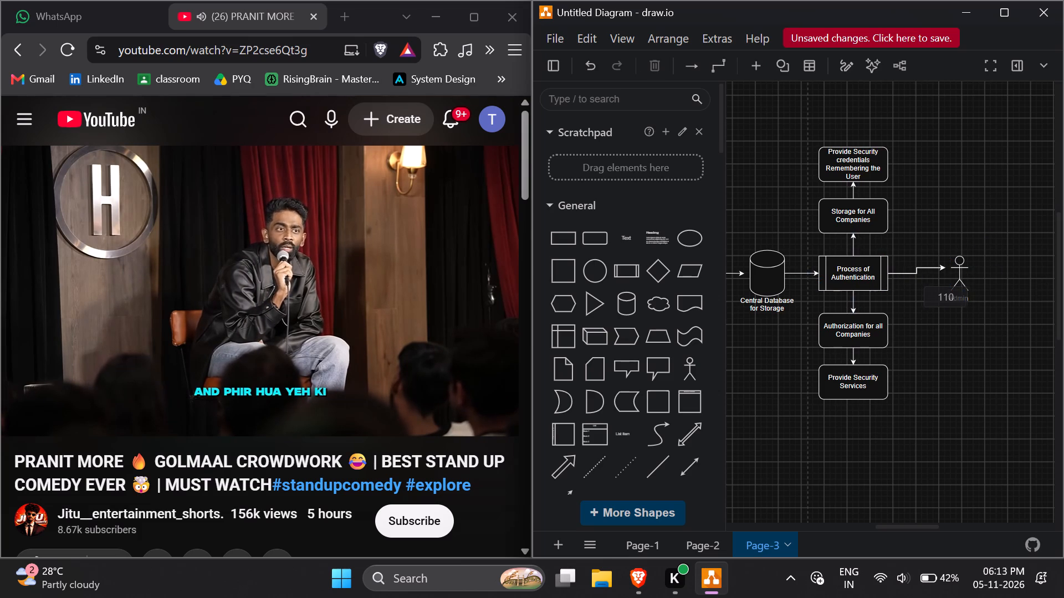
drag(945, 270, 953, 276)
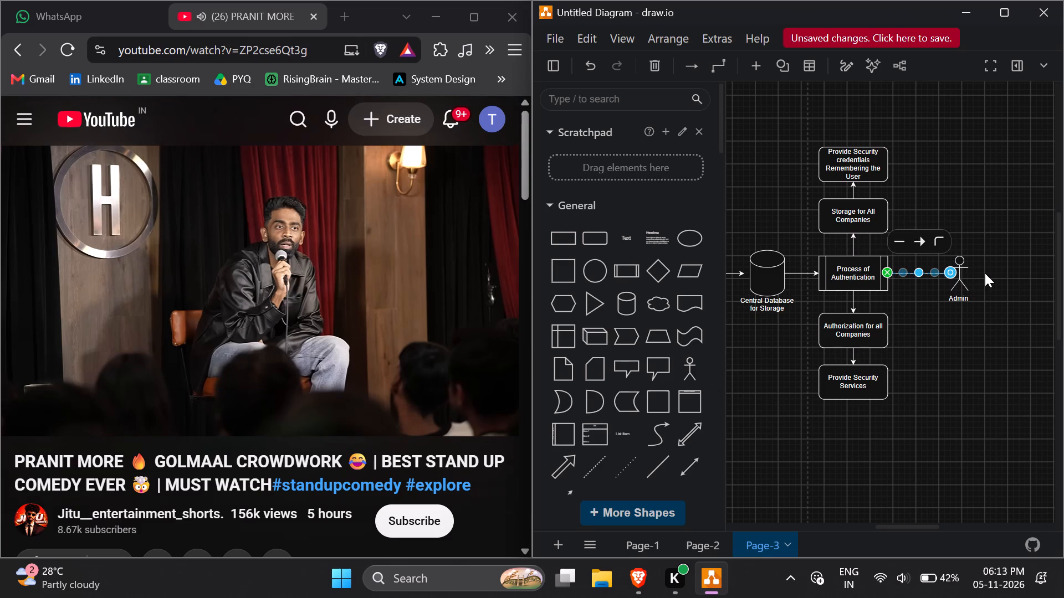
click(985, 273)
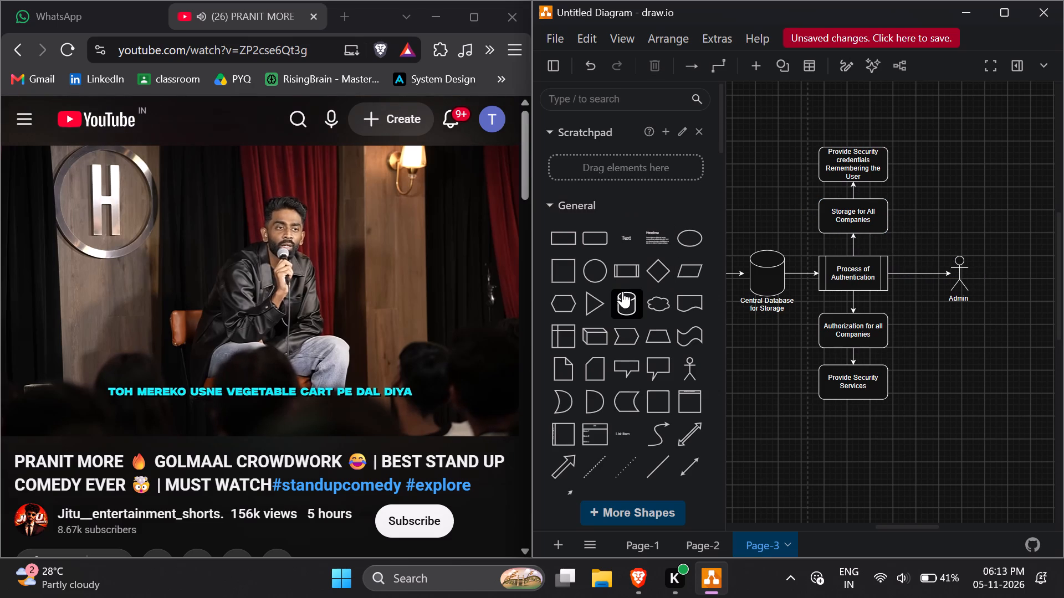
Add a callout above the Admin actor, pointing at its head, reading "Admin that handles all Authorization of all Companies".
click(627, 368)
drag(889, 293, 958, 221)
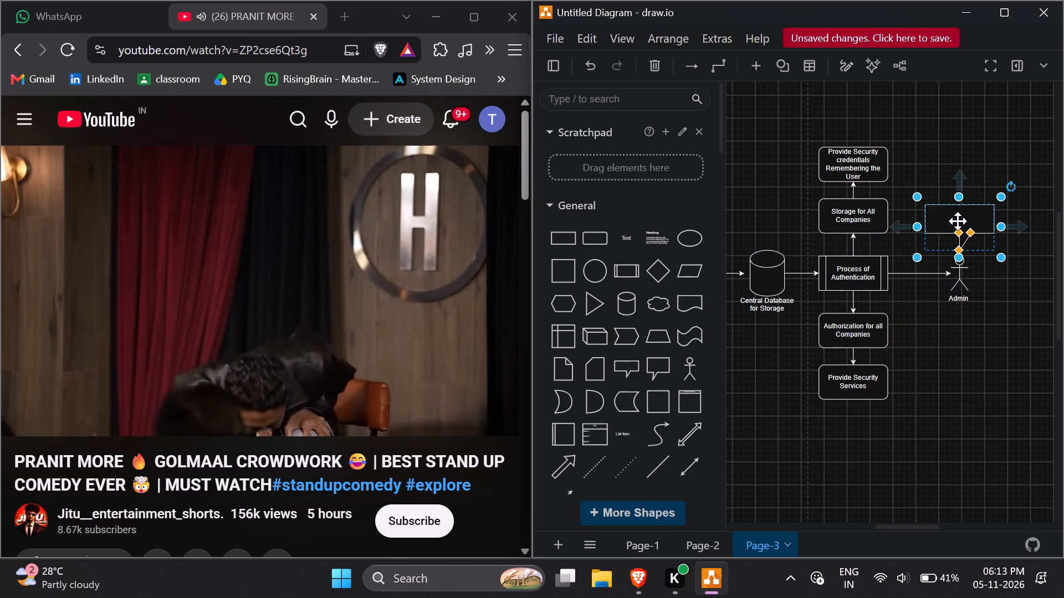
double_click(961, 211)
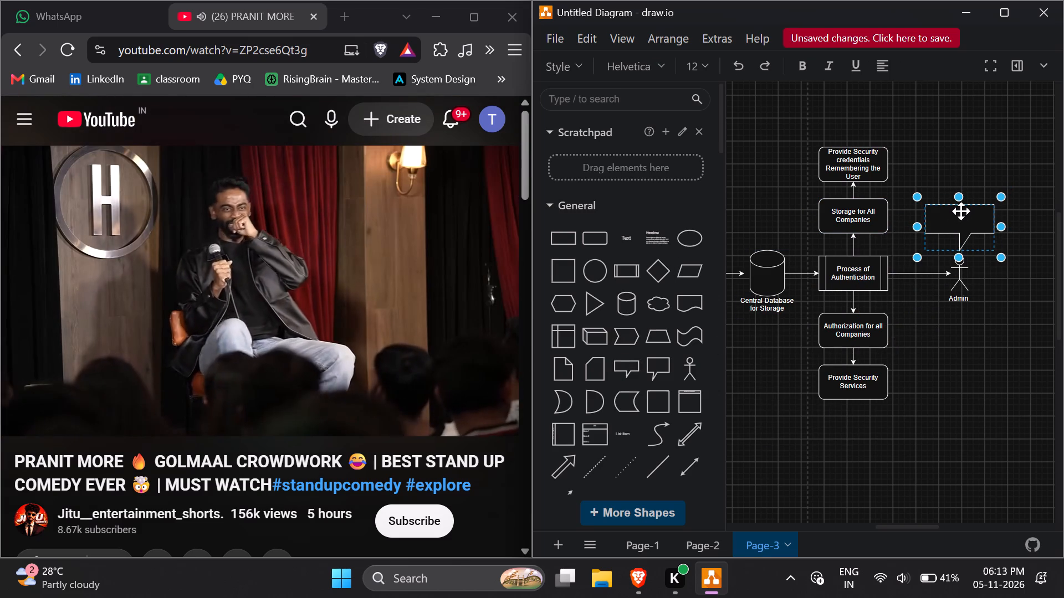
text(Admin that handles all)
key(space)
text(Authorization of all)
key(space)
text(Companies)
click(1029, 315)
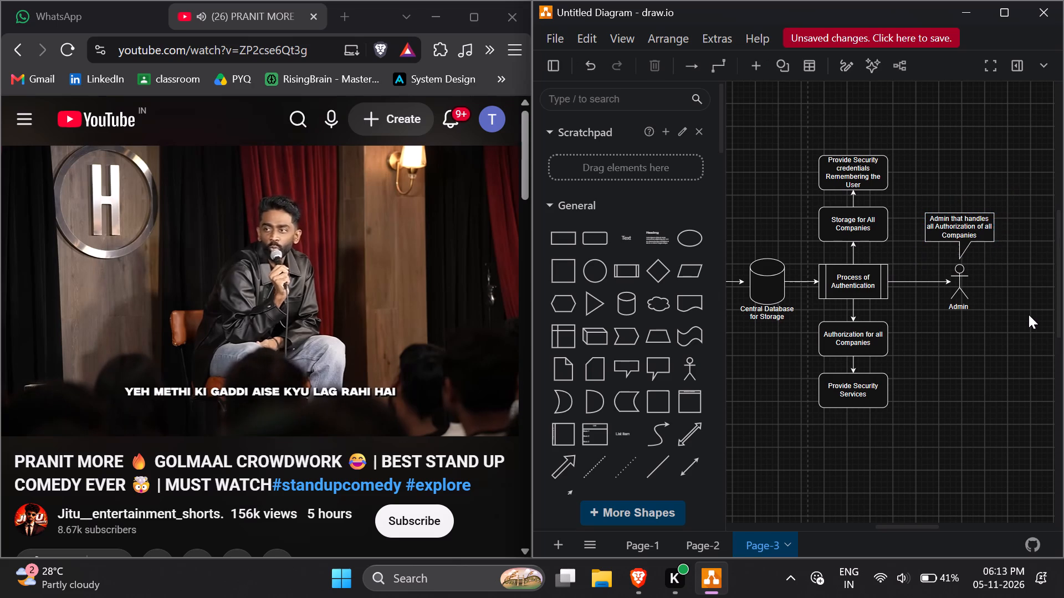
Add a circle to the right of the Admin actor, shrink it to about two-thirds of the actor's height, and centre it level with the actor.
scroll(973, 292, left, 1)
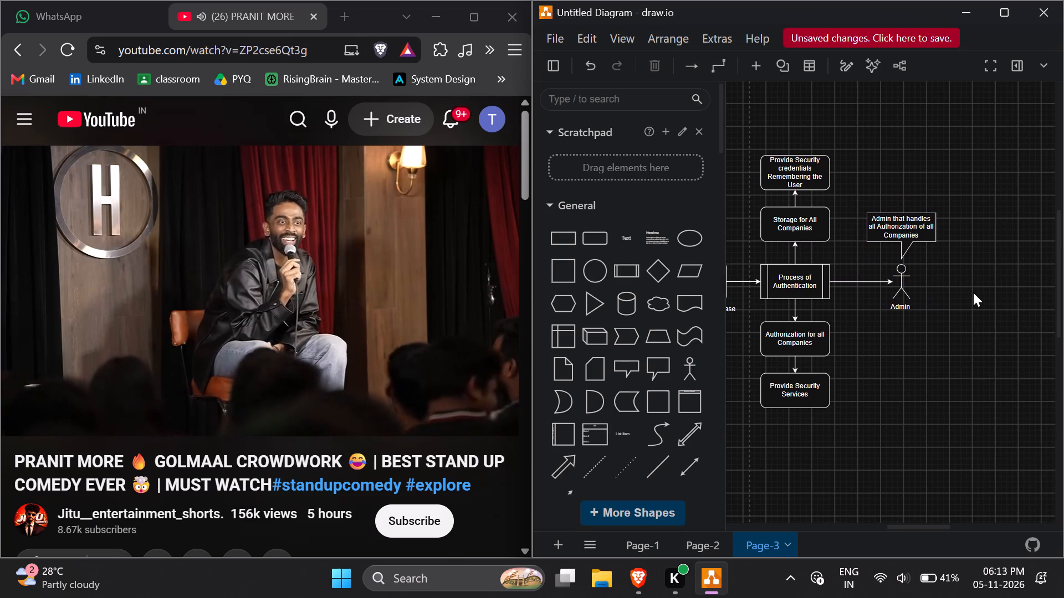
scroll(973, 292, left, 1)
click(595, 272)
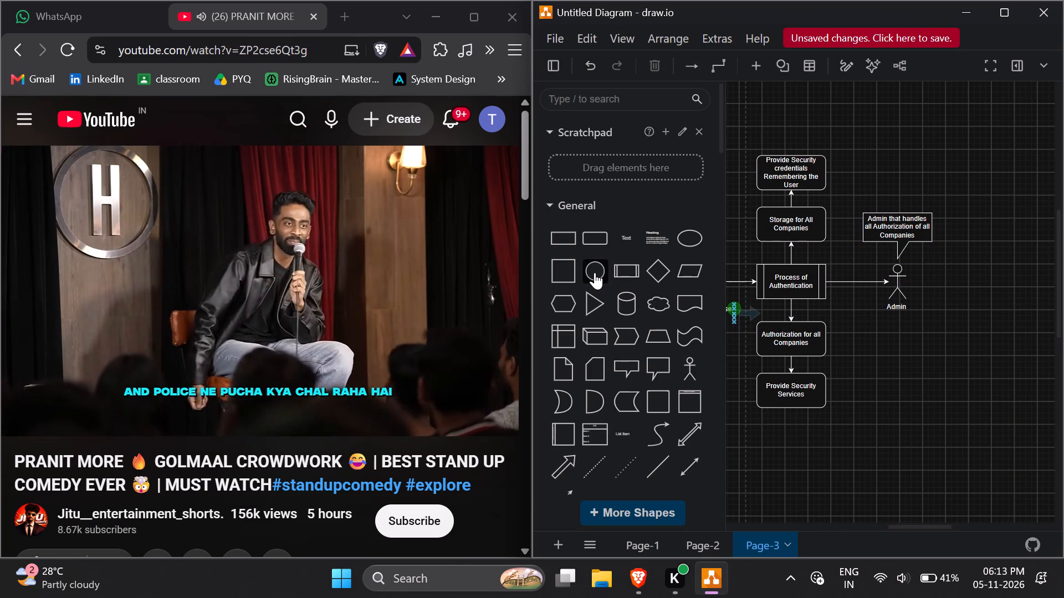
drag(886, 300, 973, 285)
drag(977, 313, 977, 298)
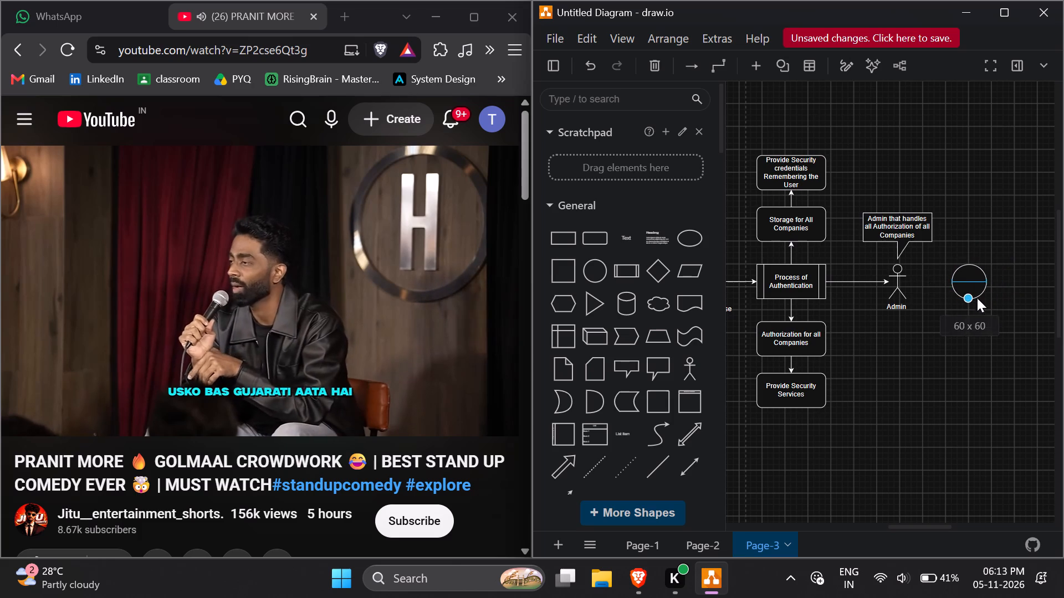
drag(977, 298, 976, 296)
drag(969, 301, 969, 297)
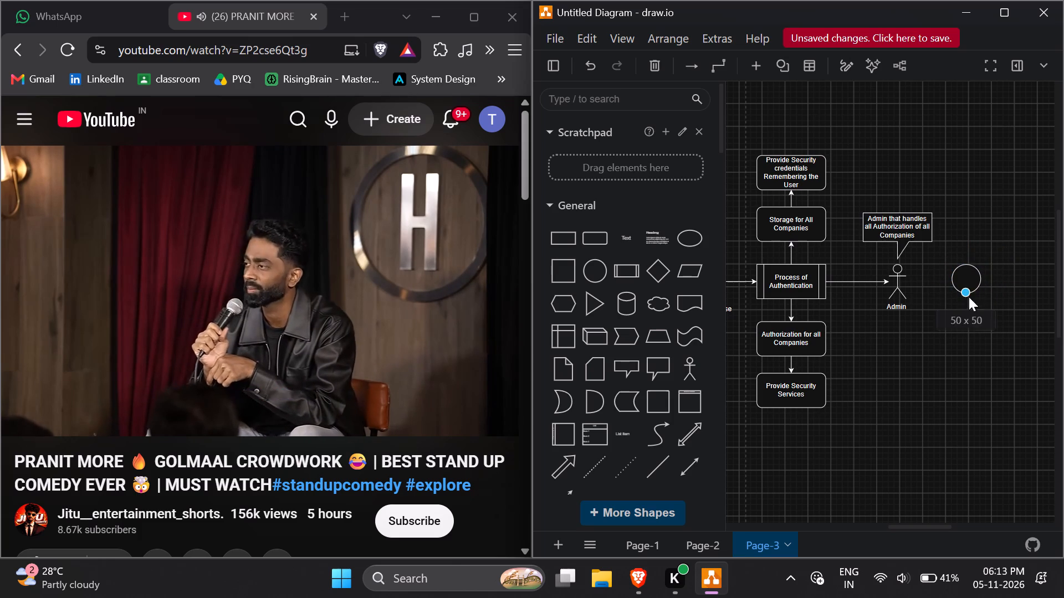
drag(969, 297, 969, 294)
drag(963, 281, 966, 286)
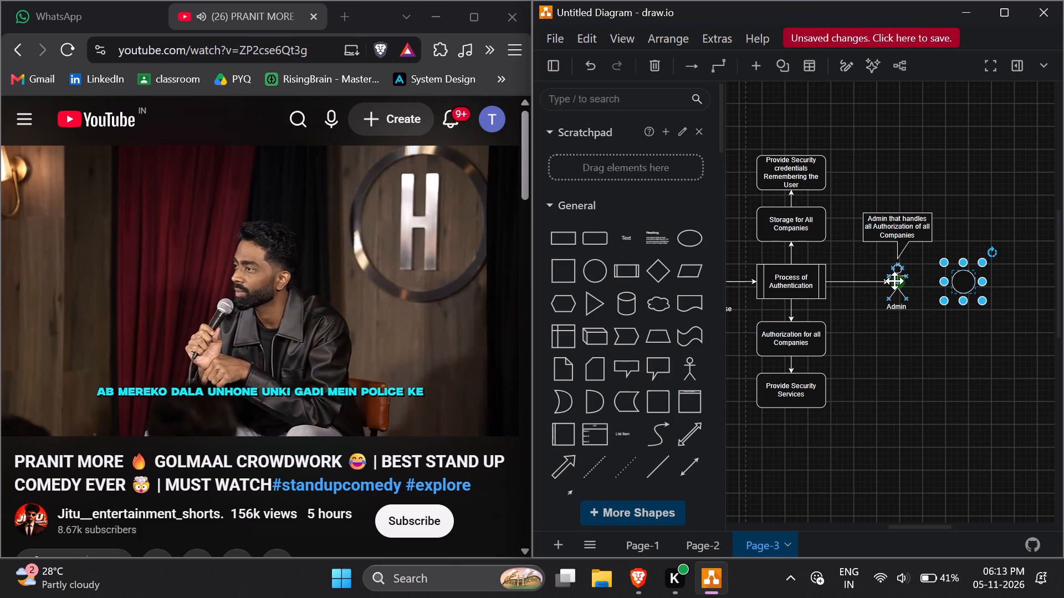
Draw an arrow from the Admin actor to the small circle on its right.
click(918, 281)
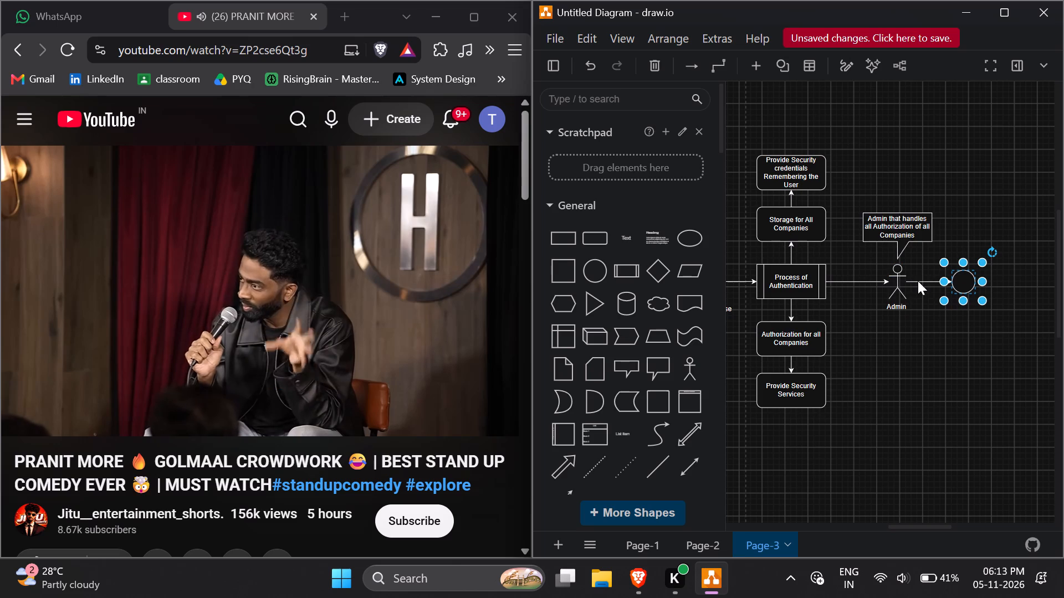
click(1030, 264)
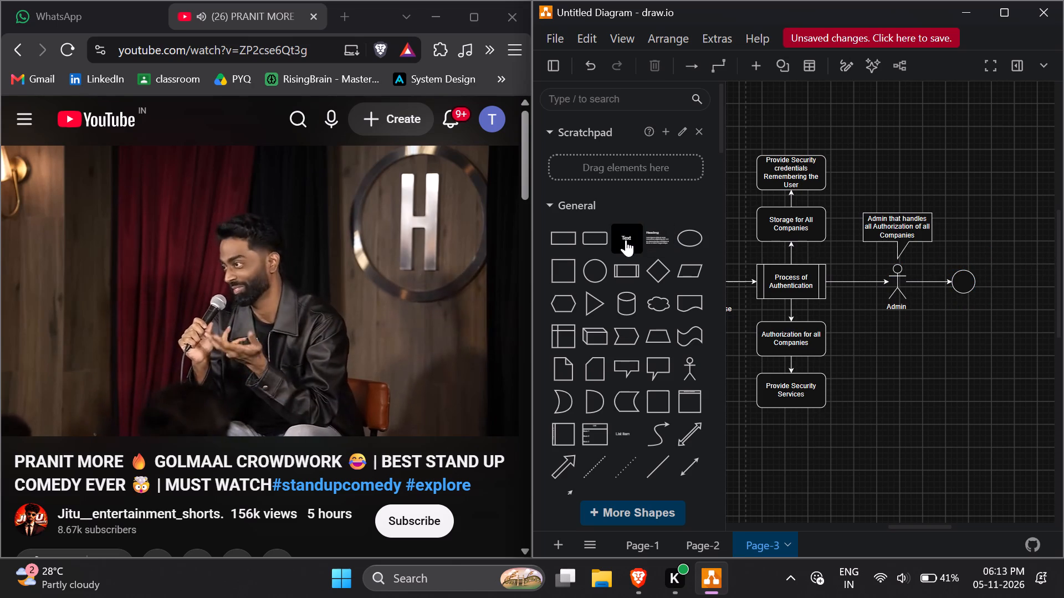
Add a text label reading "Stop" centred just below the small circle.
click(627, 237)
drag(886, 304, 961, 299)
double_click(961, 299)
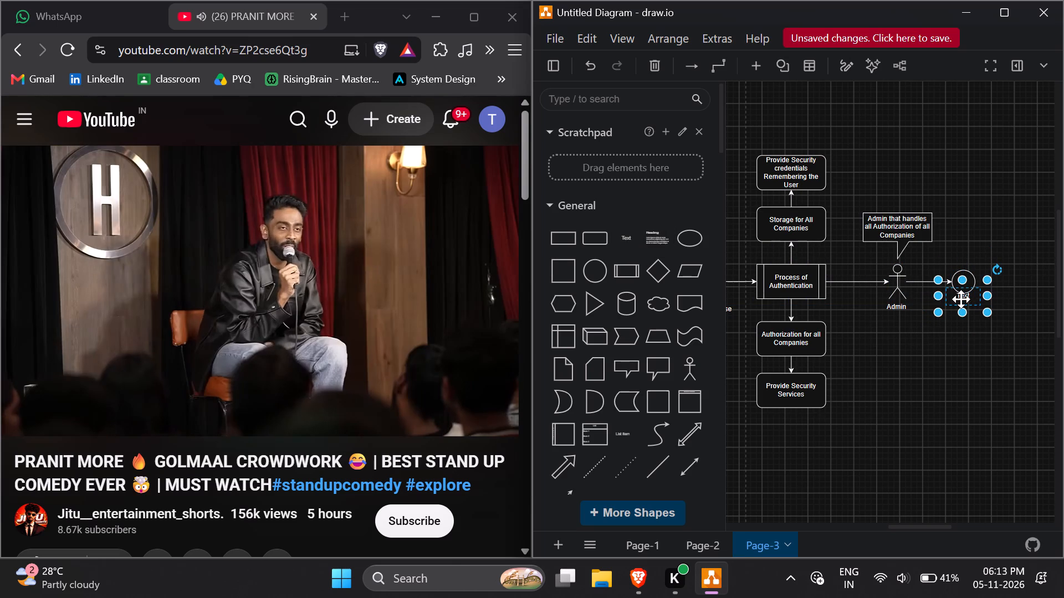
text(Stop)
click(991, 216)
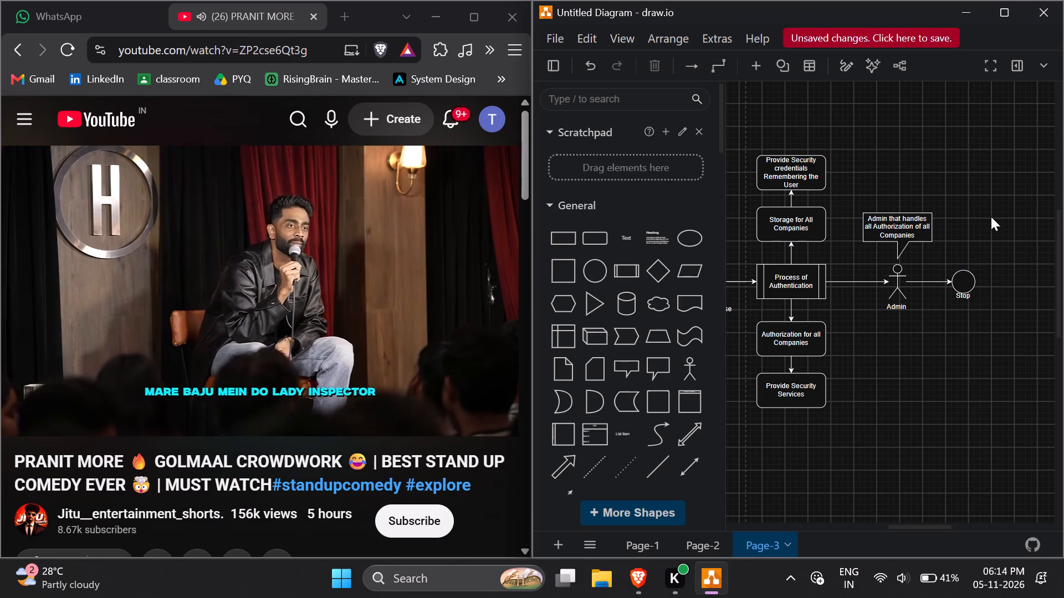
click(969, 298)
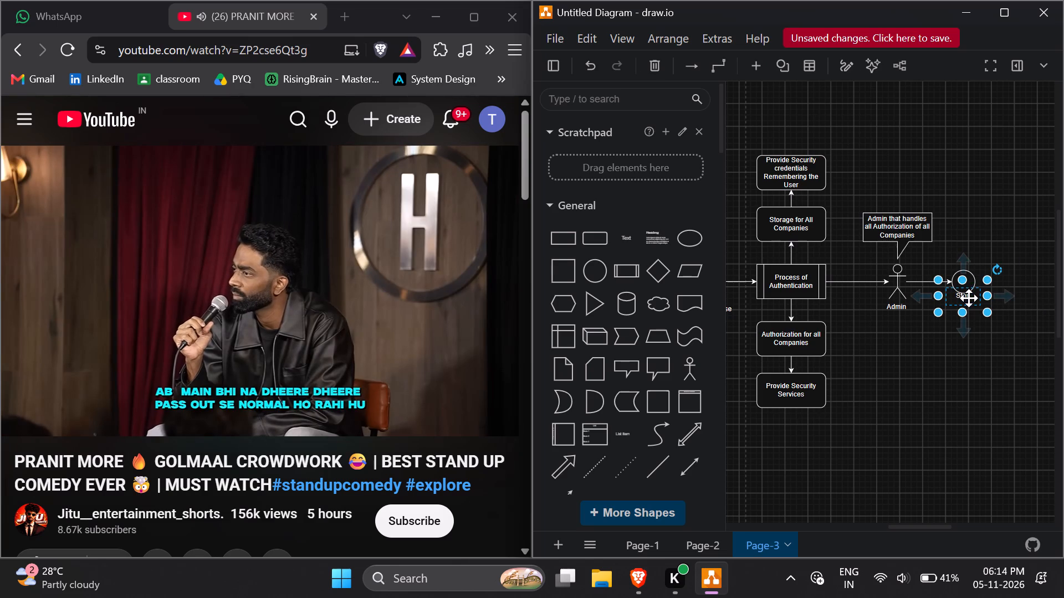
drag(969, 298, 969, 305)
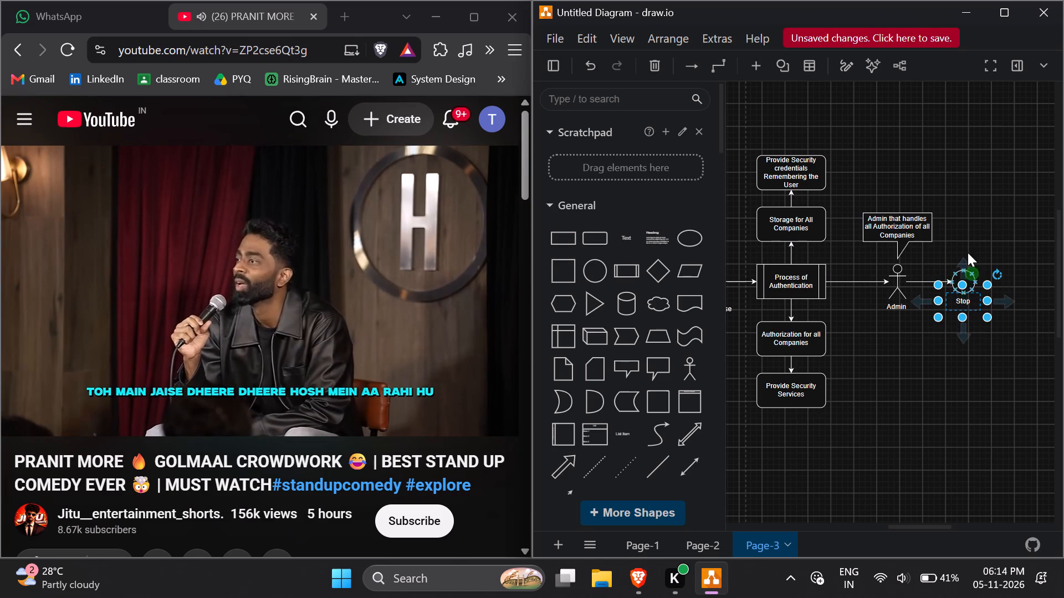
Look over the whole diagram, from the Stop circle back to the company actors and across to the Admin branch again.
click(963, 225)
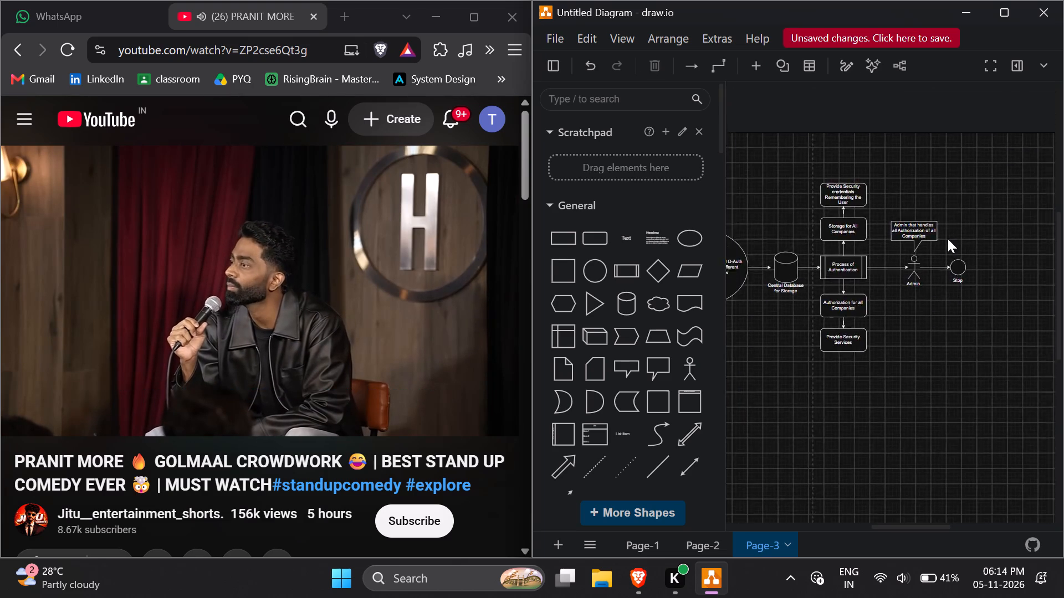
scroll(948, 239, right, 2)
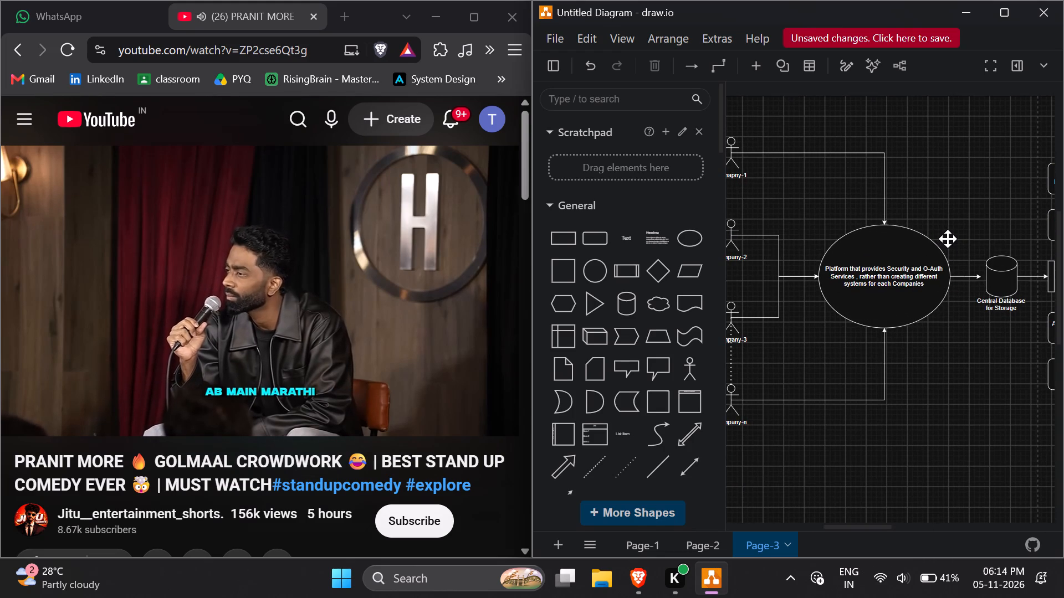
scroll(898, 220, right, 1)
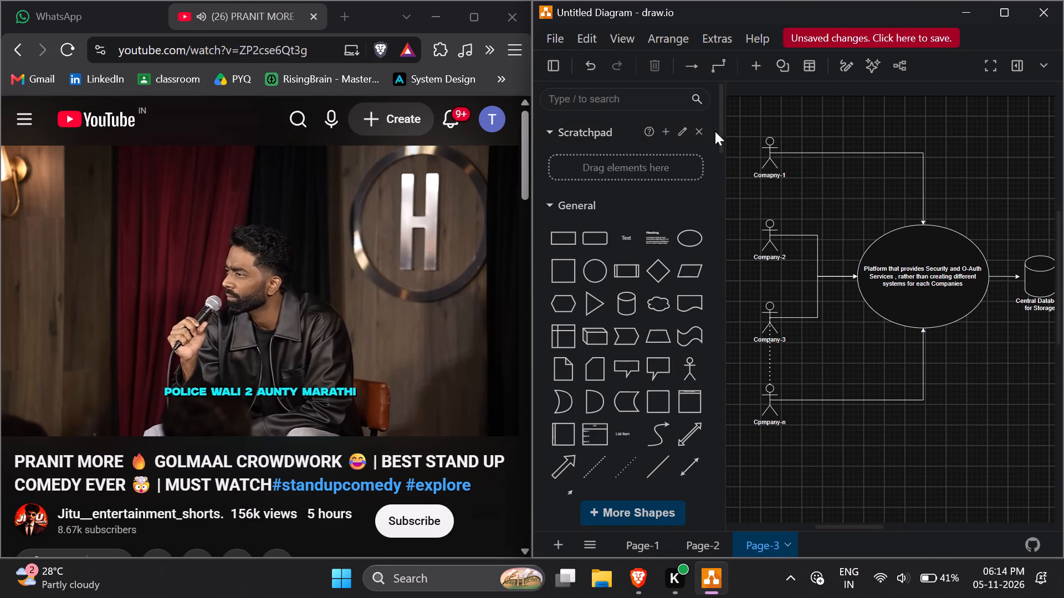
click(768, 151)
double_click(769, 153)
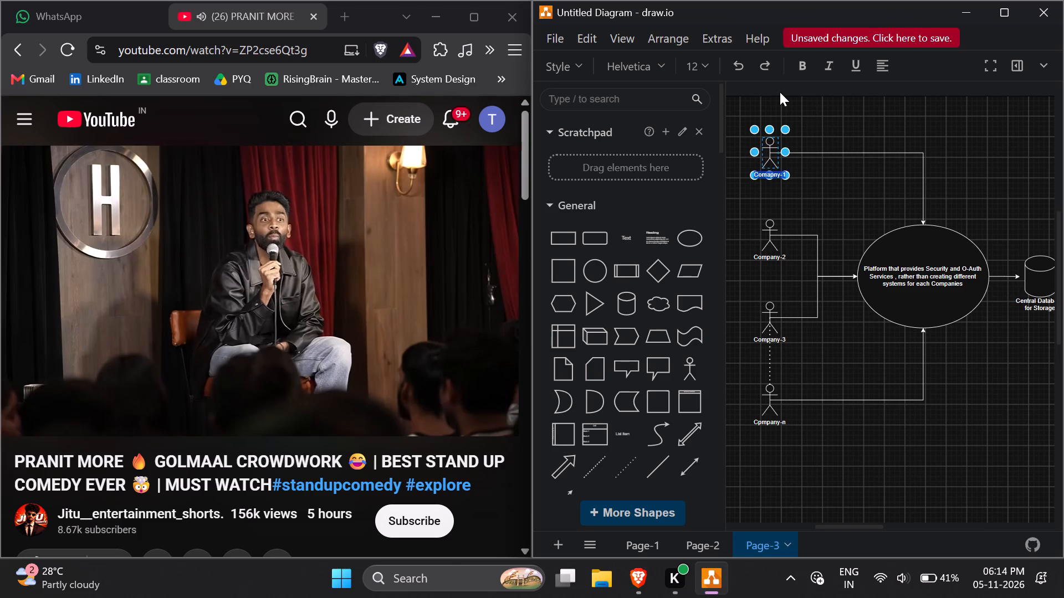
click(902, 116)
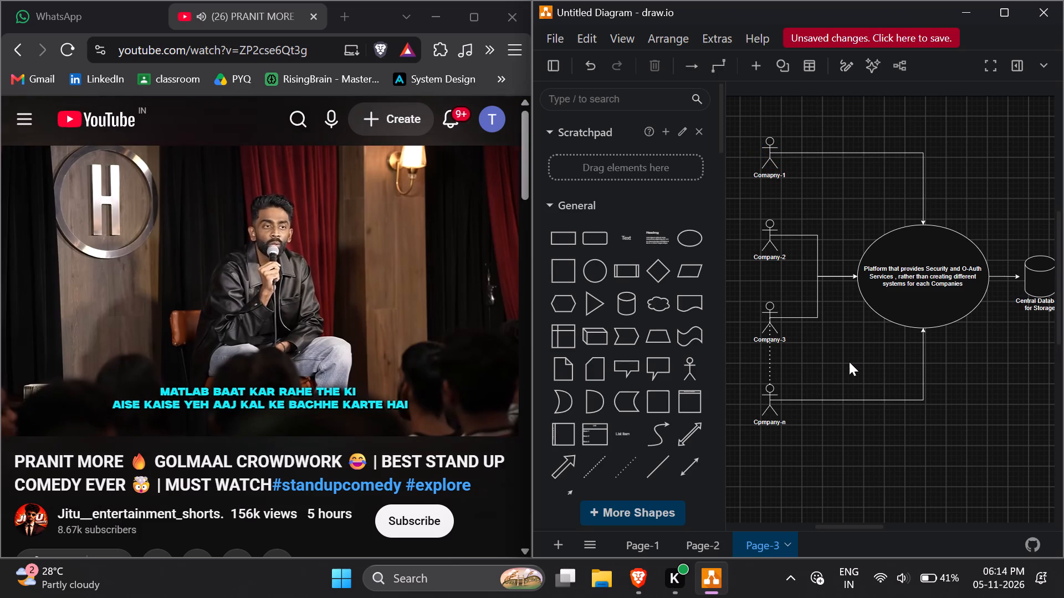
click(898, 319)
scroll(898, 319, left, 3)
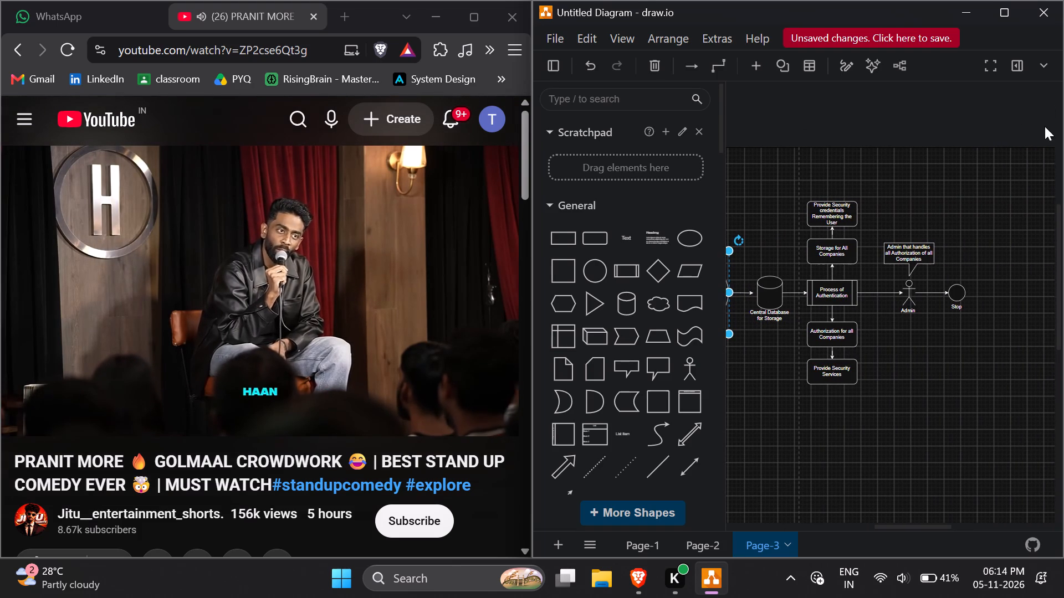
Close the Scratchpad, hide the shape library to free canvas space, and keep the formatting options shown.
click(1016, 60)
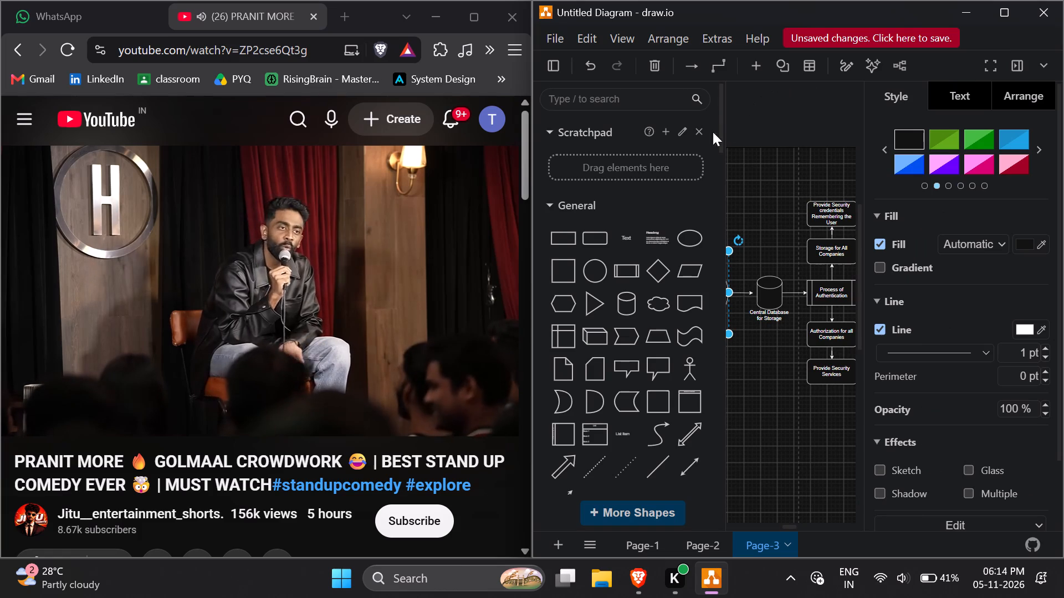
click(702, 132)
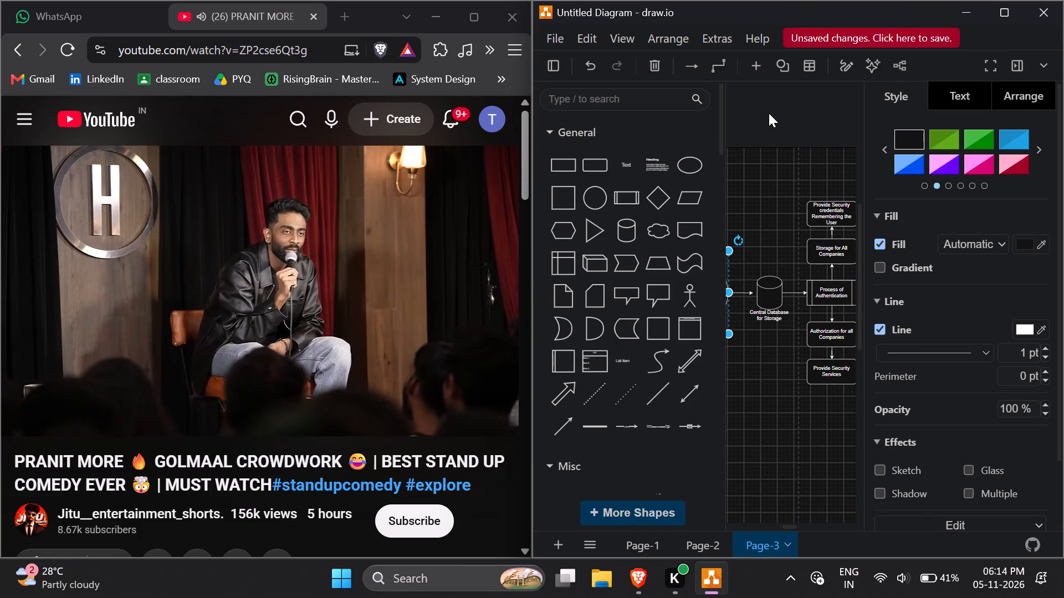
click(769, 113)
click(551, 60)
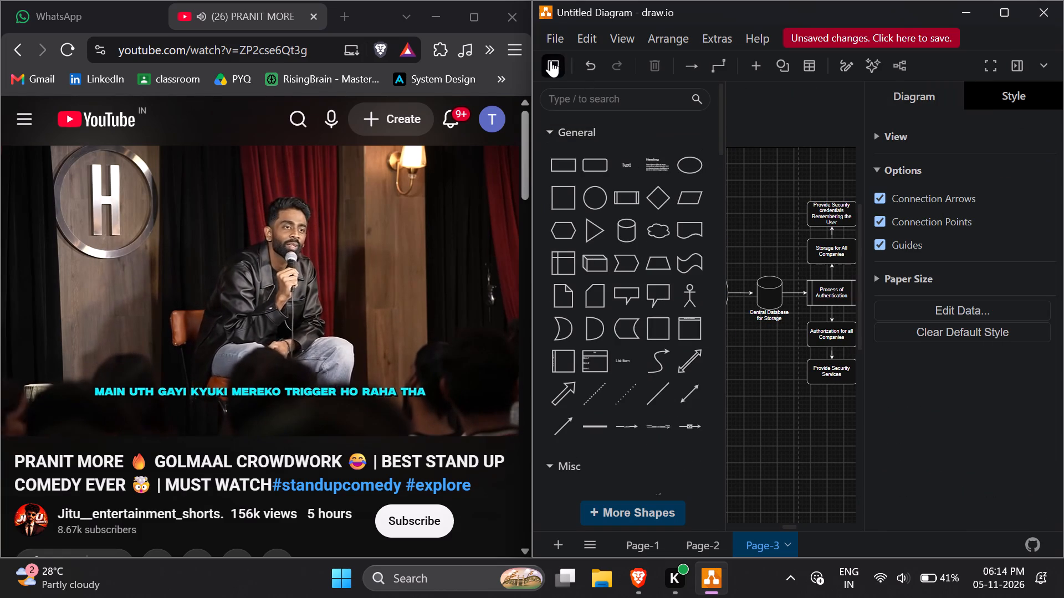
click(544, 67)
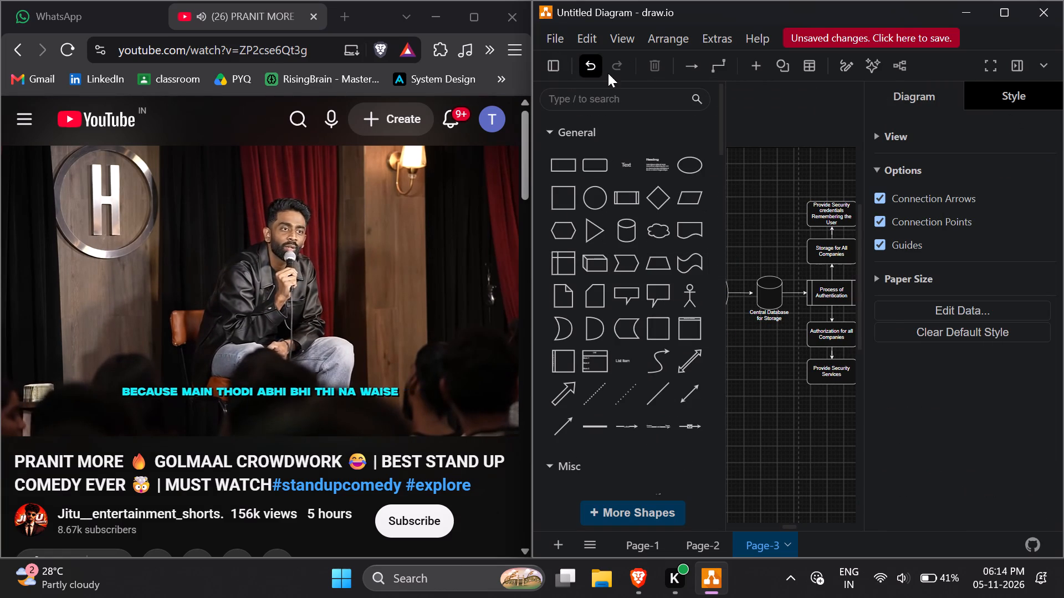
click(541, 63)
click(541, 63)
click(541, 63)
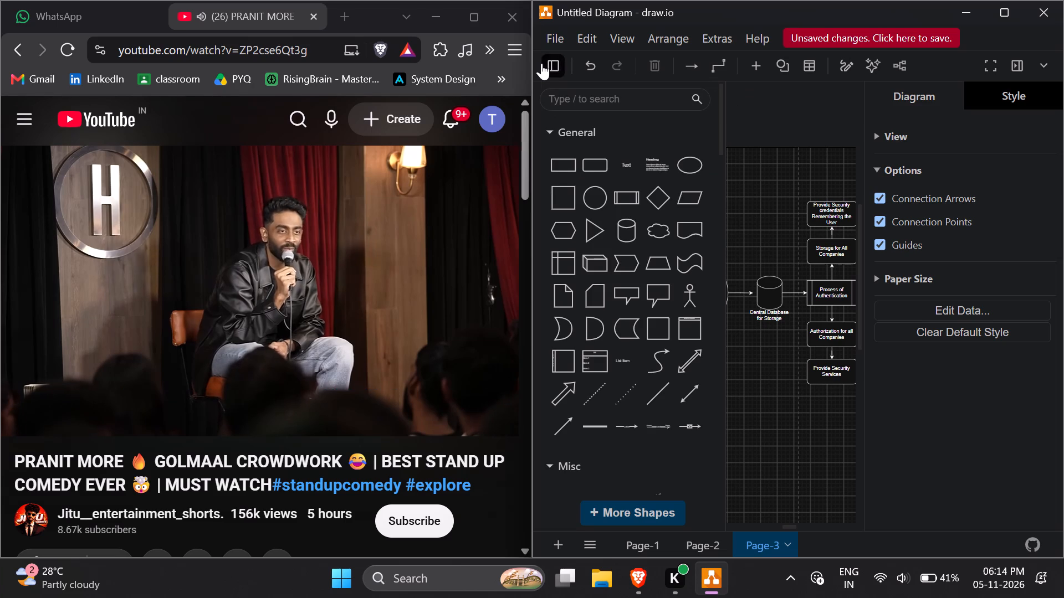
click(600, 89)
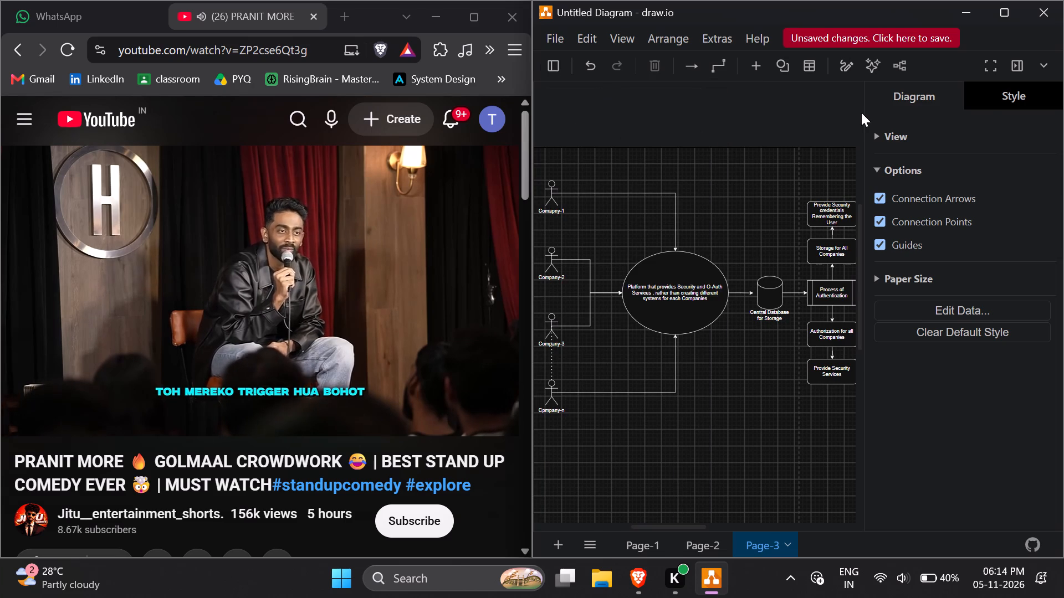
click(1016, 58)
click(1016, 58)
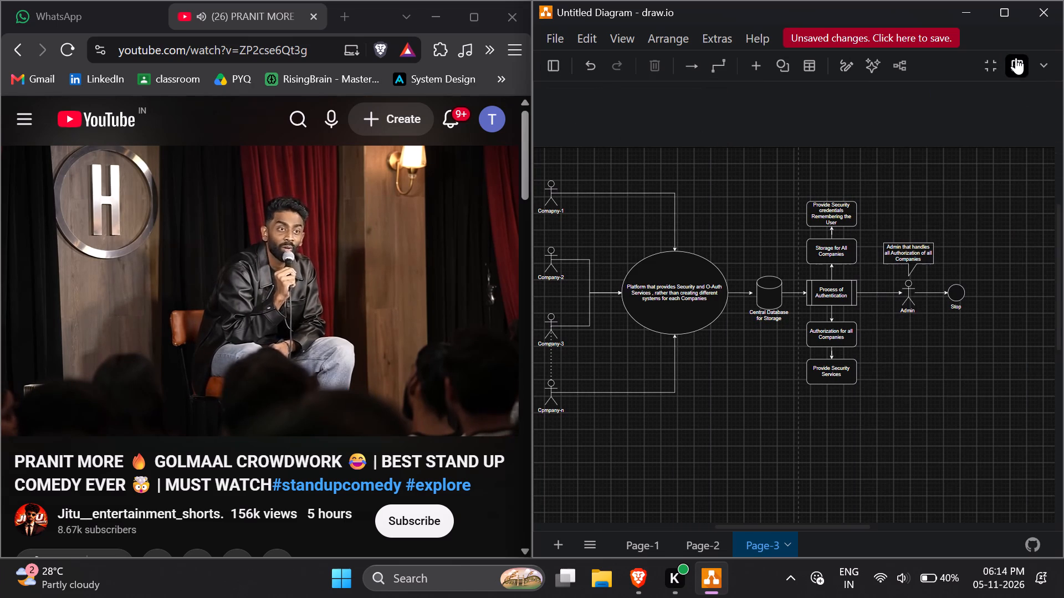
Apply the grey gradient preset style to all four company actors, from the first company to Company-n.
click(695, 294)
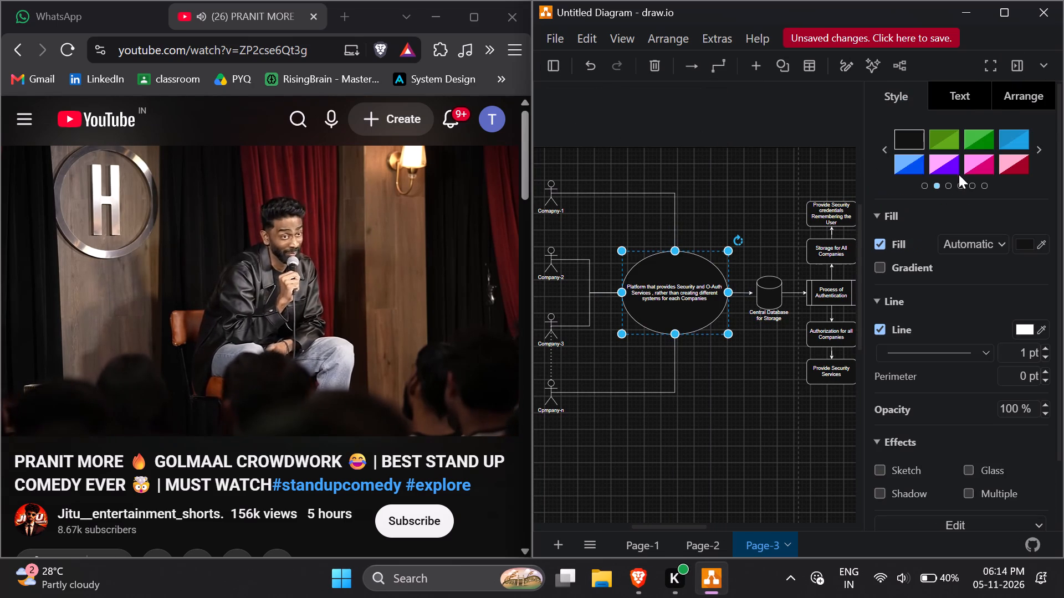
scroll(669, 284, right, 1)
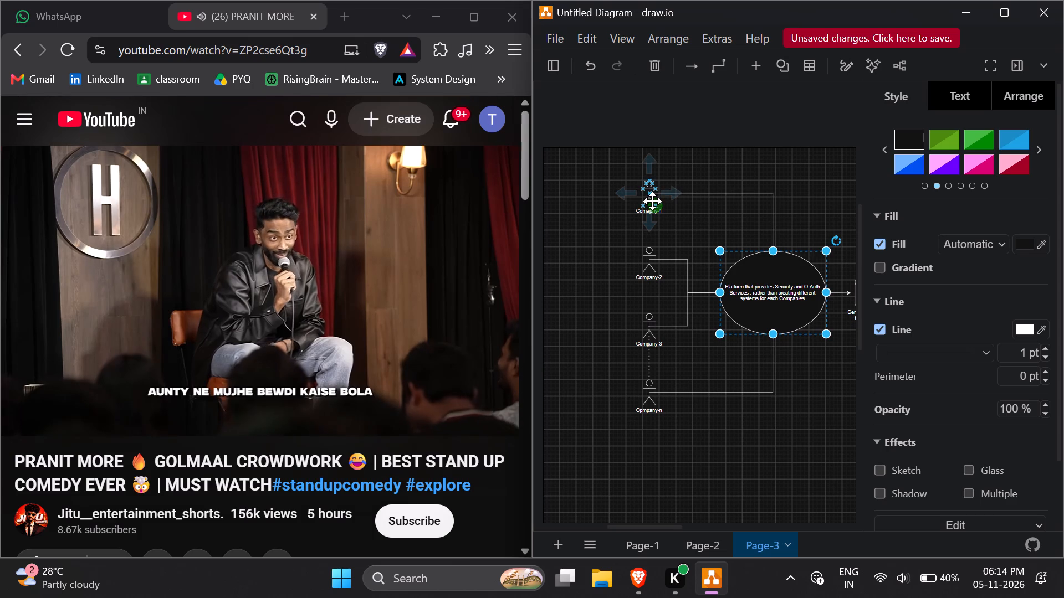
click(652, 201)
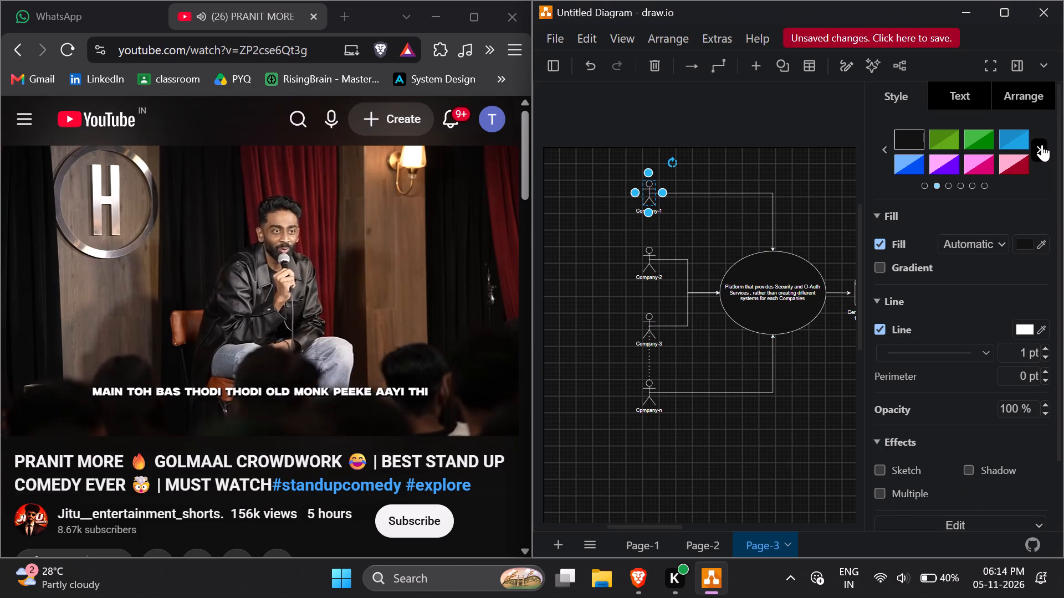
click(1042, 145)
click(1042, 145)
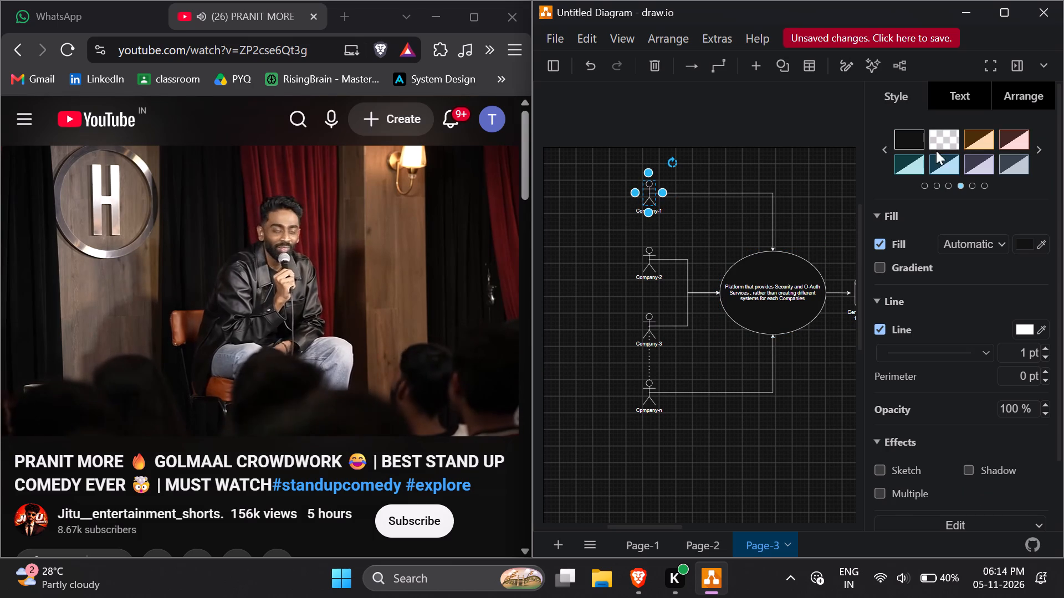
click(1034, 141)
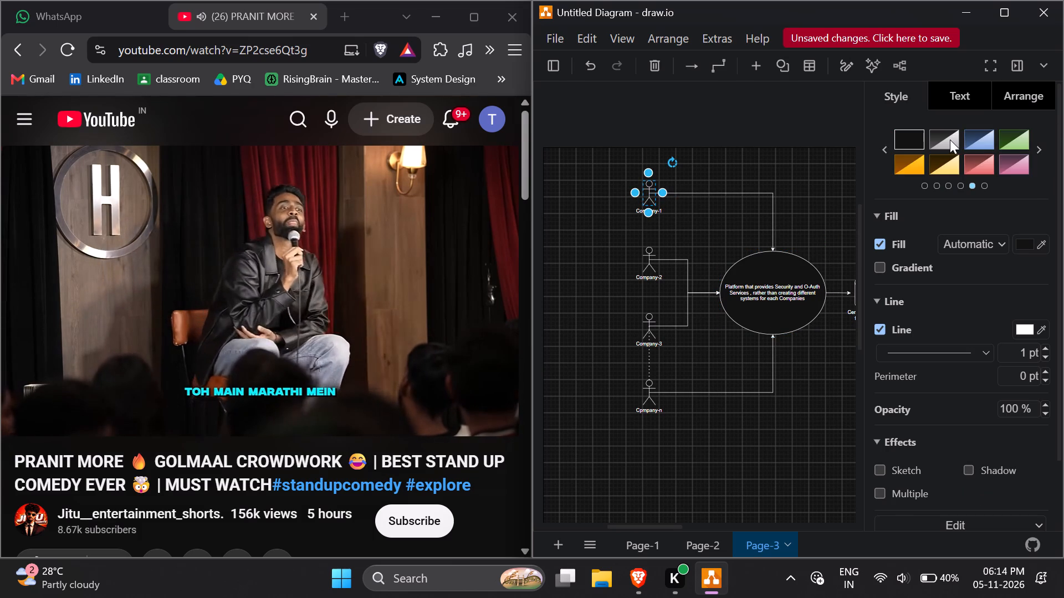
click(950, 140)
click(653, 257)
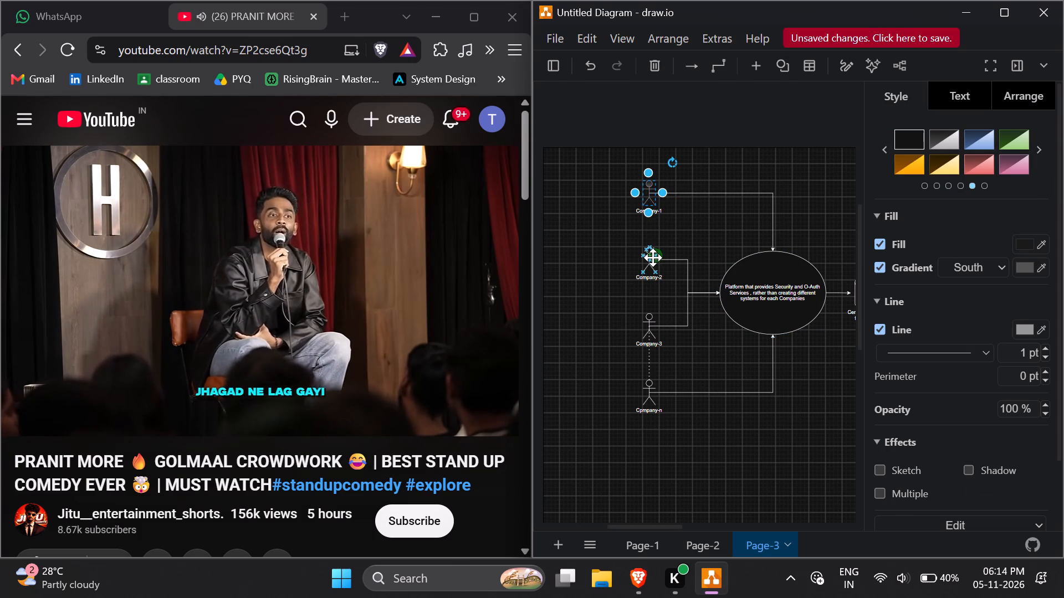
click(944, 141)
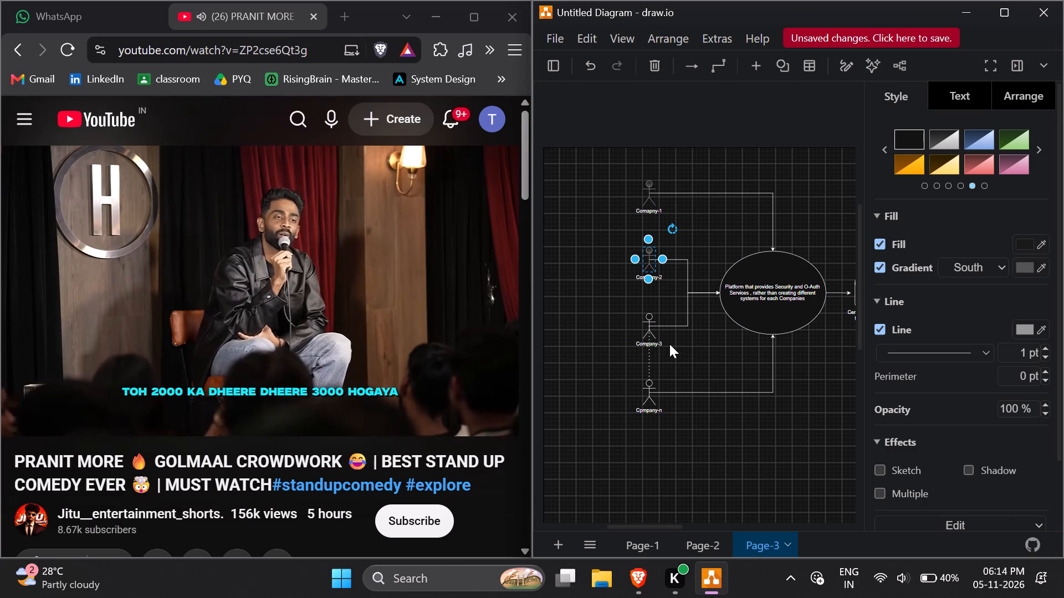
click(649, 324)
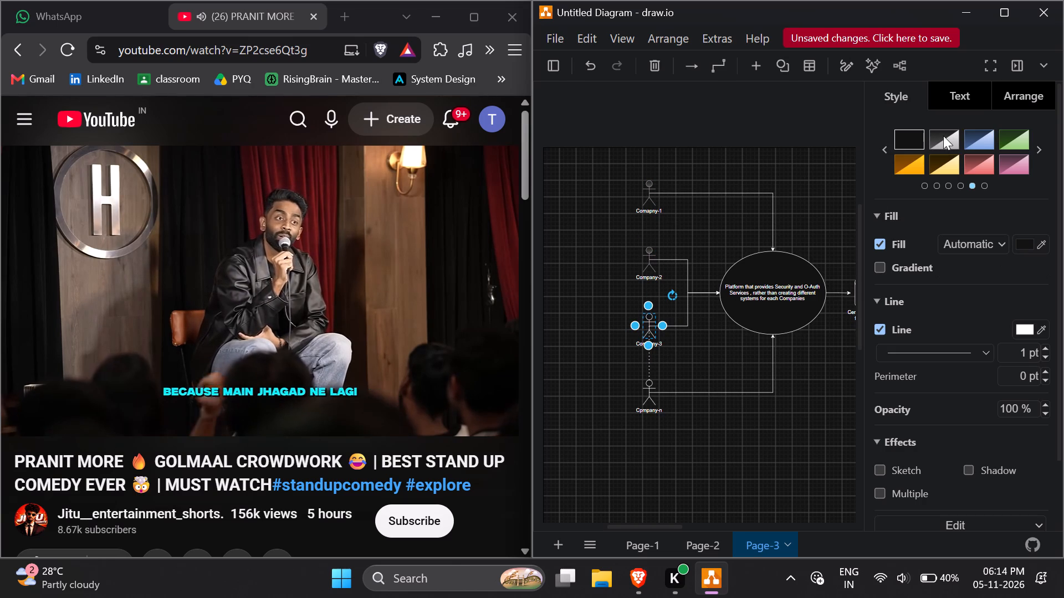
click(943, 136)
click(648, 390)
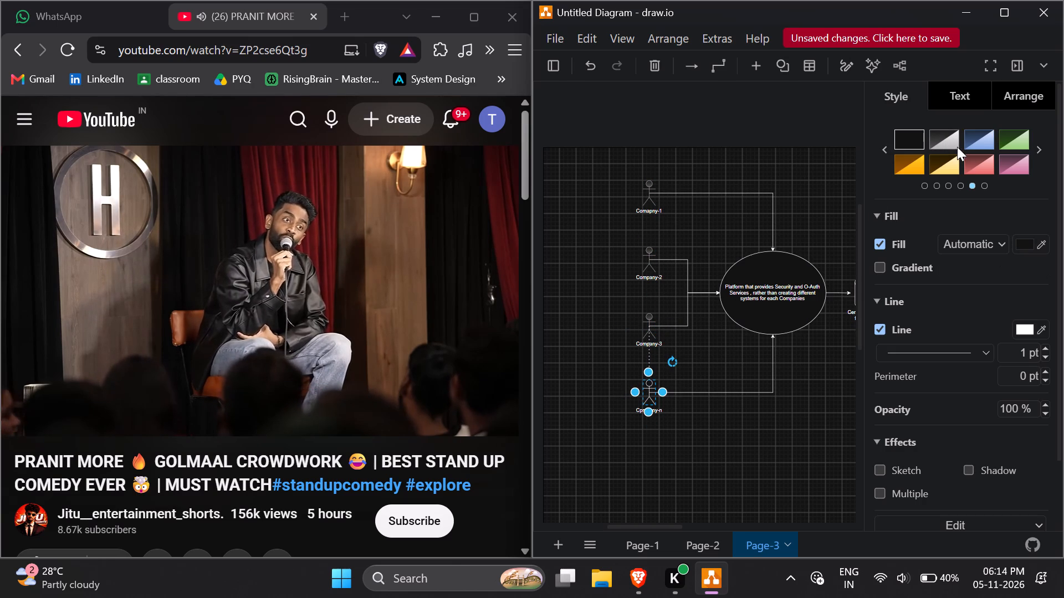
click(937, 137)
Apply the yellow gradient preset style to the large security platform ellipse.
click(766, 311)
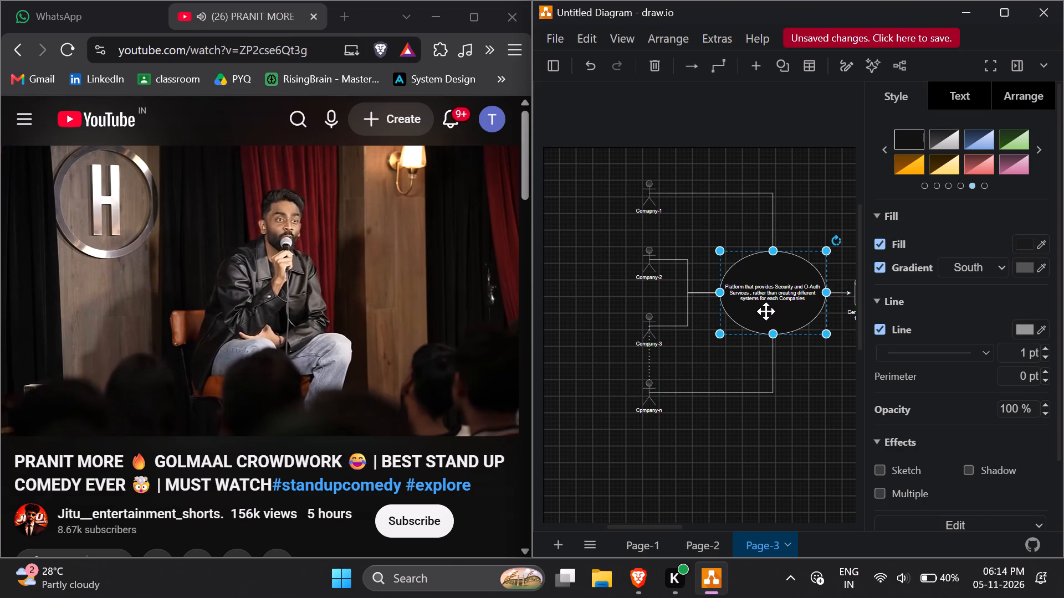
click(952, 168)
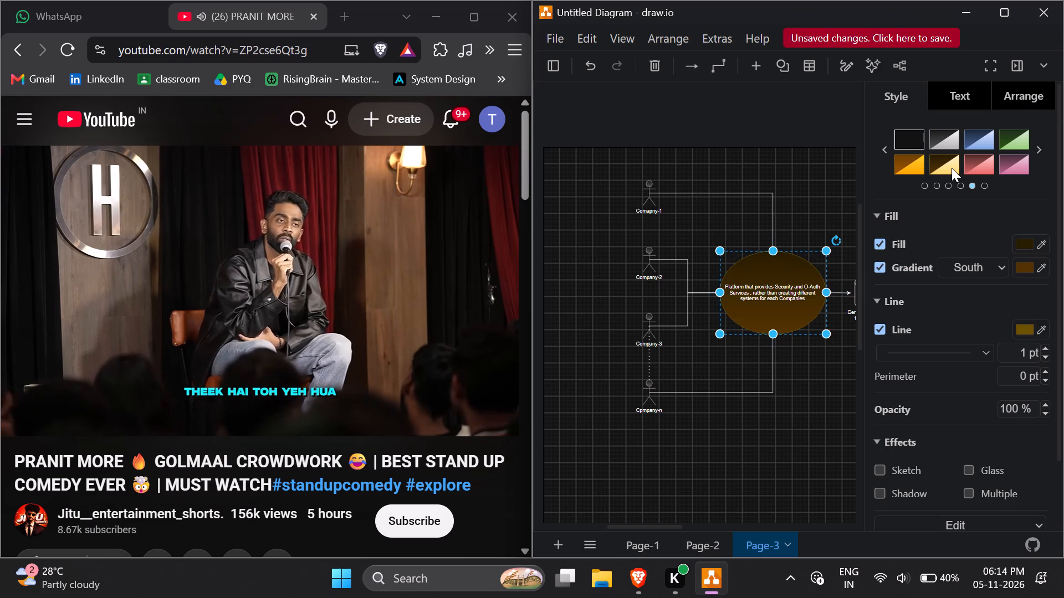
Apply the red gradient preset style to the central database cylinder and all five boxes in the Process of Authentication column.
scroll(815, 265, left, 2)
scroll(749, 301, left, 2)
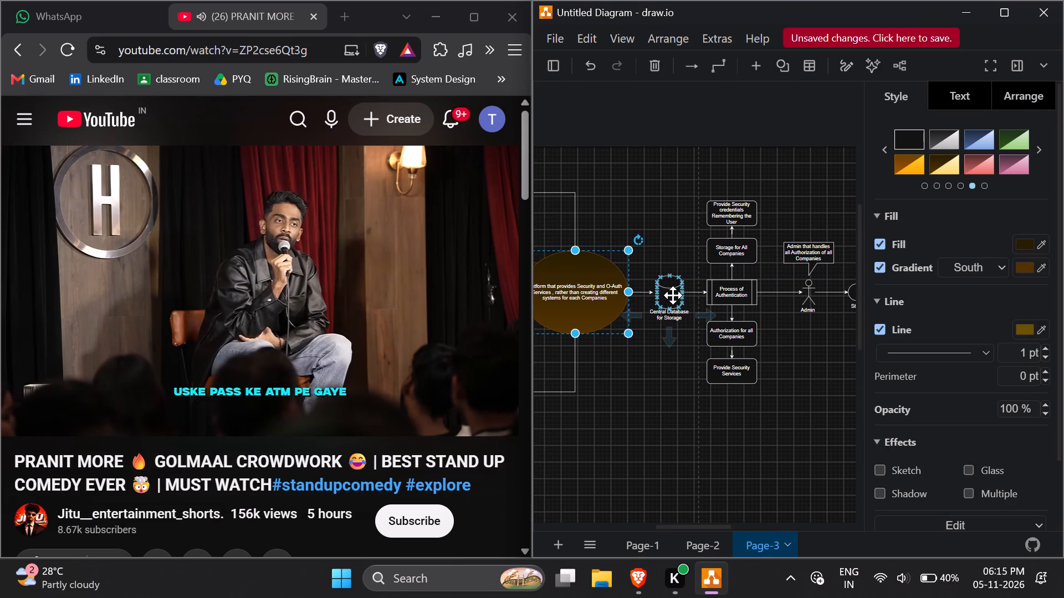
click(671, 295)
click(985, 162)
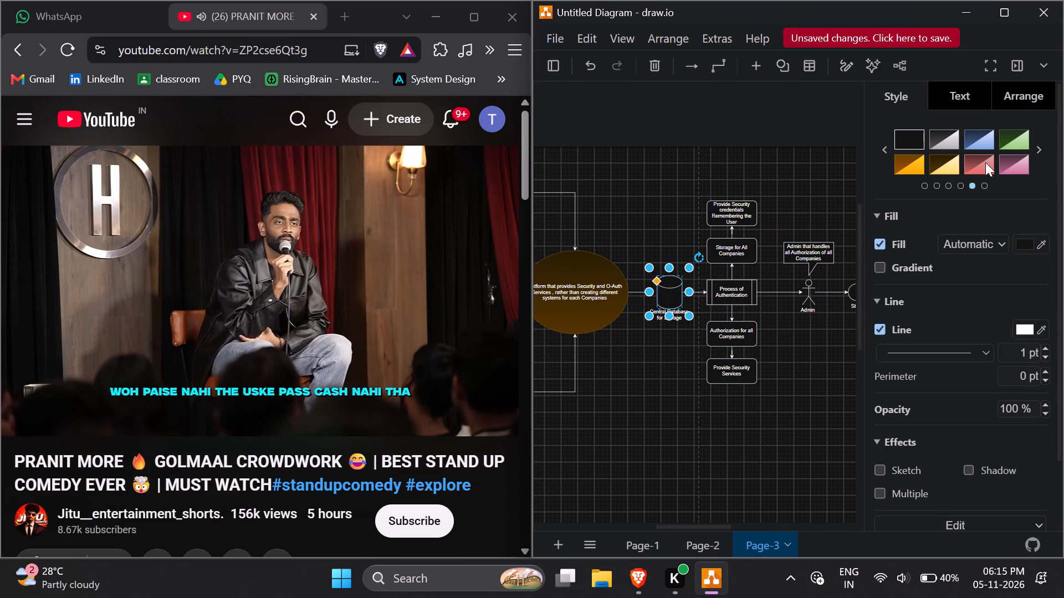
click(753, 211)
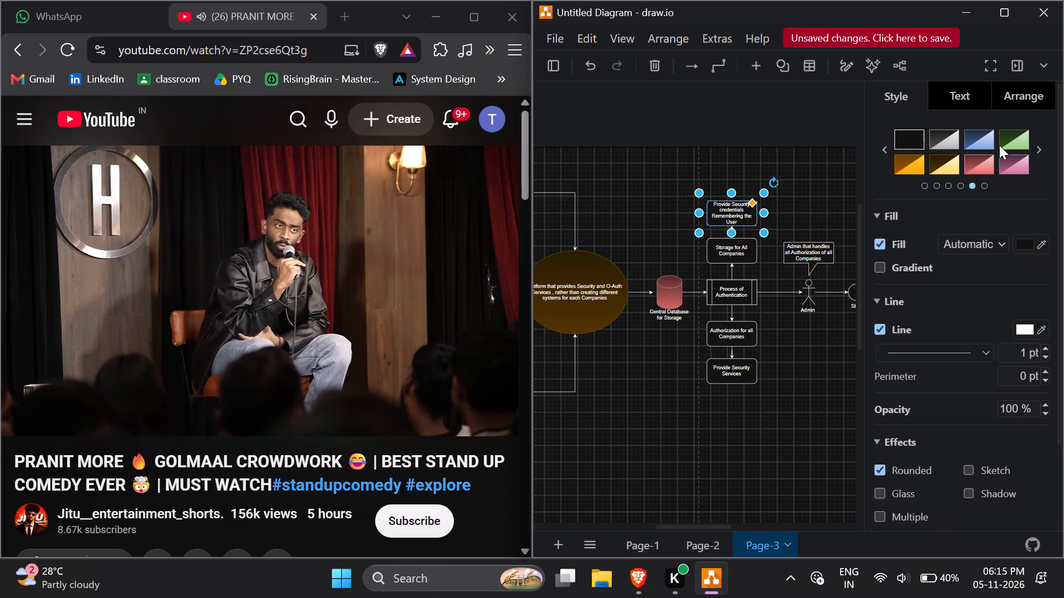
click(987, 165)
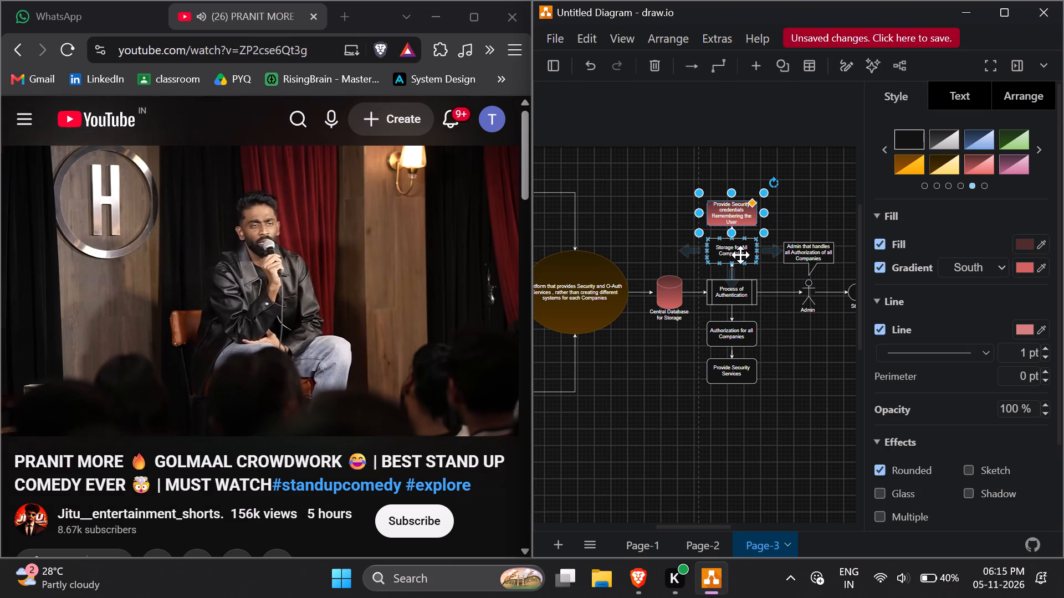
click(740, 255)
click(978, 156)
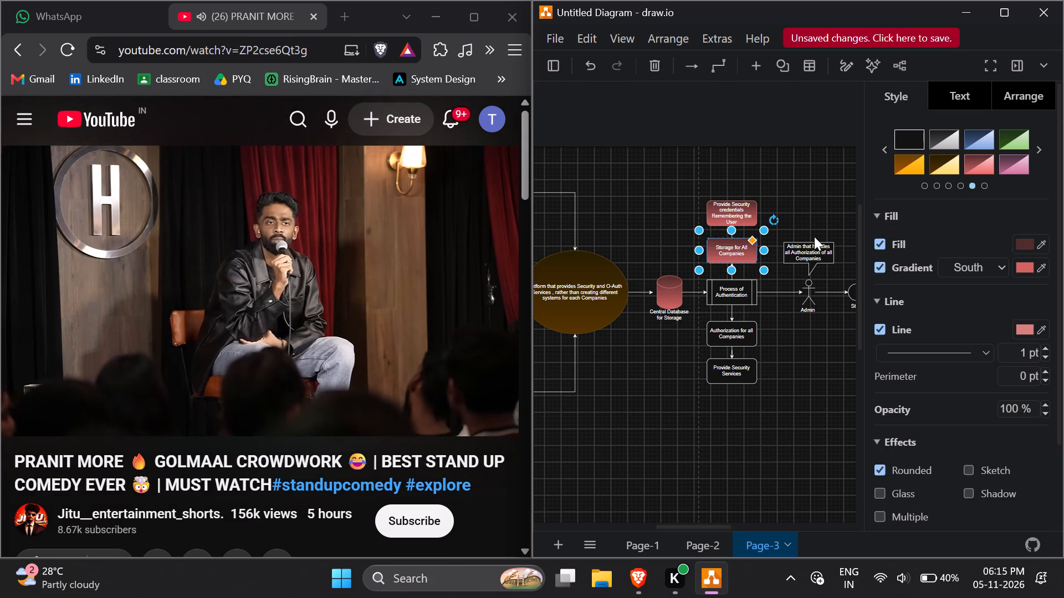
click(744, 295)
click(978, 167)
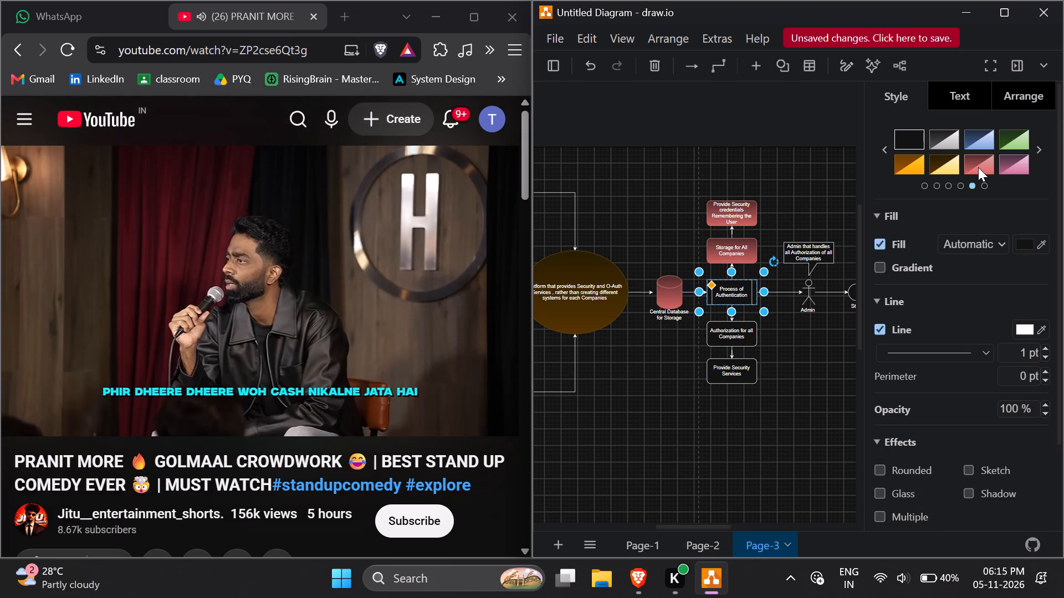
click(739, 332)
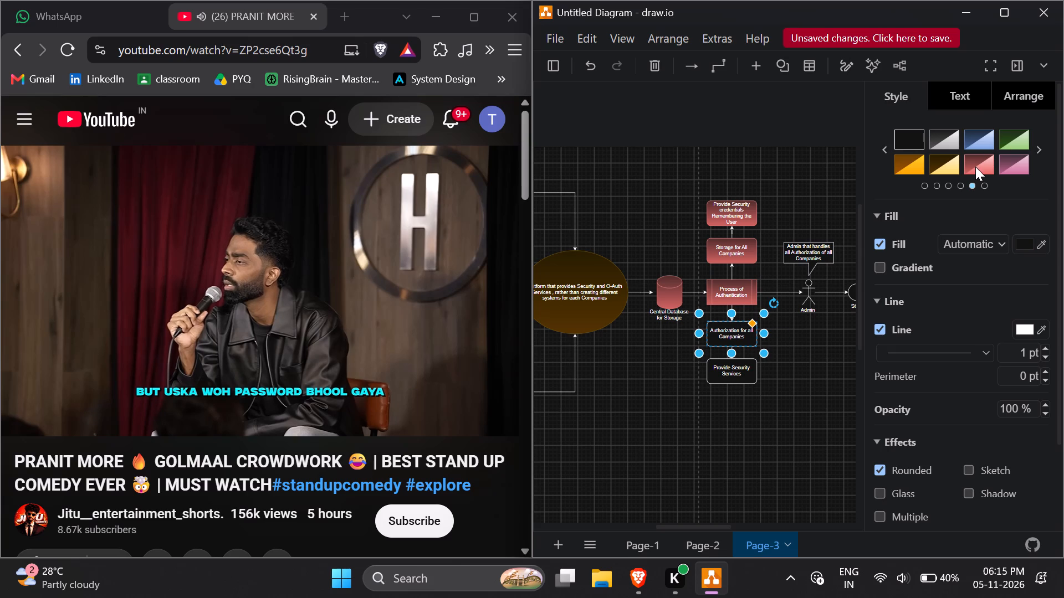
click(975, 167)
click(736, 373)
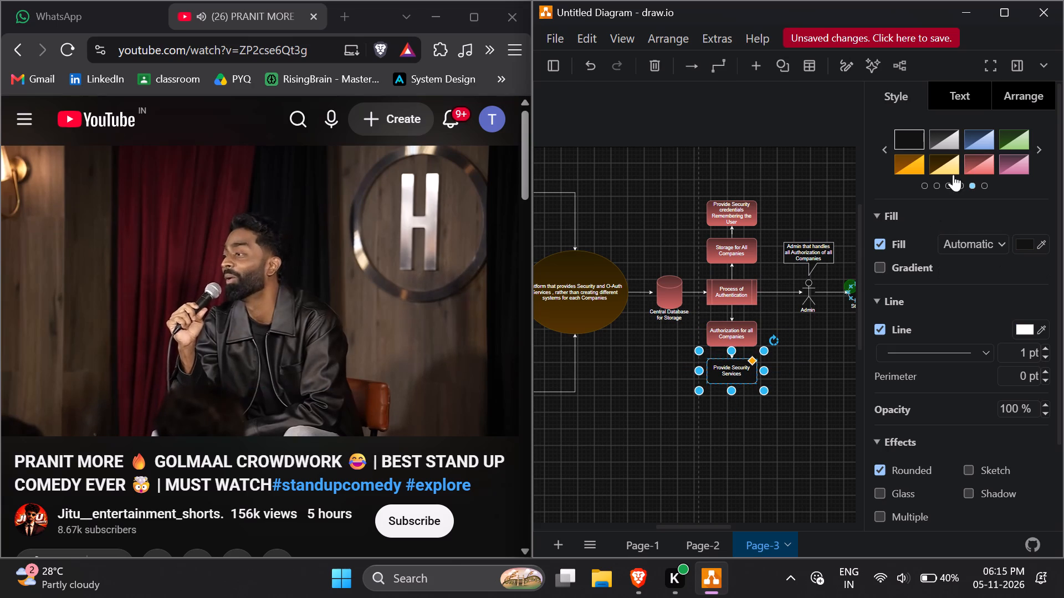
click(984, 159)
Apply the light grey preset style, without a gradient, to the callout above the Admin actor.
scroll(666, 307, left, 1)
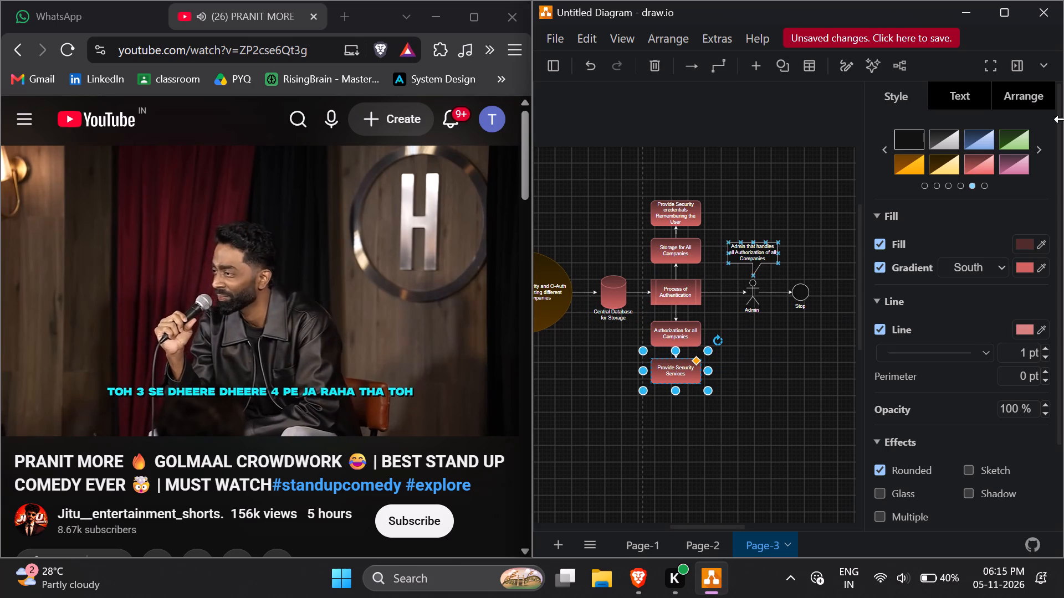
click(1036, 151)
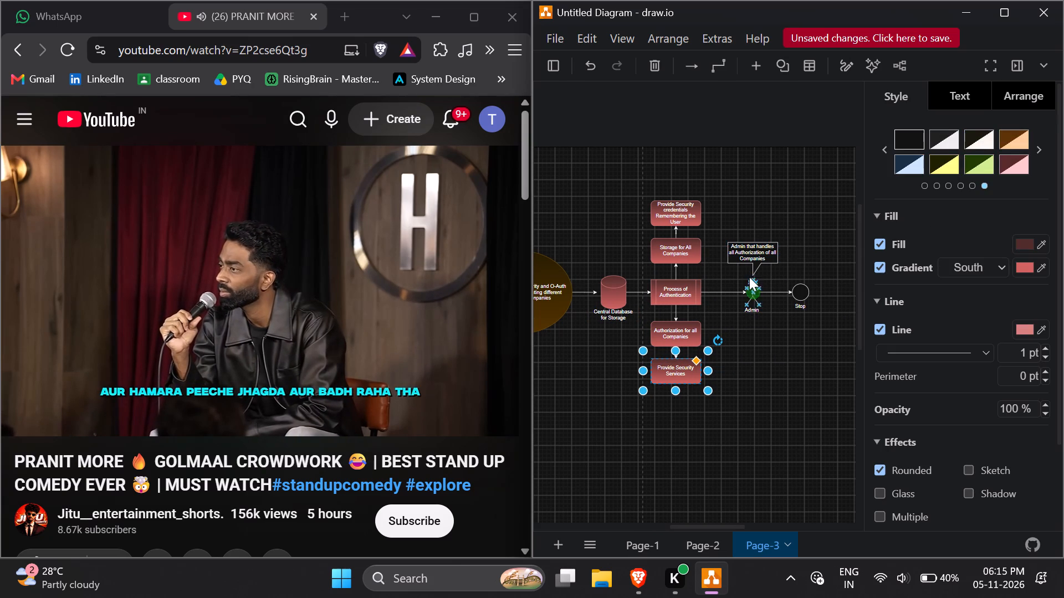
click(748, 255)
click(947, 142)
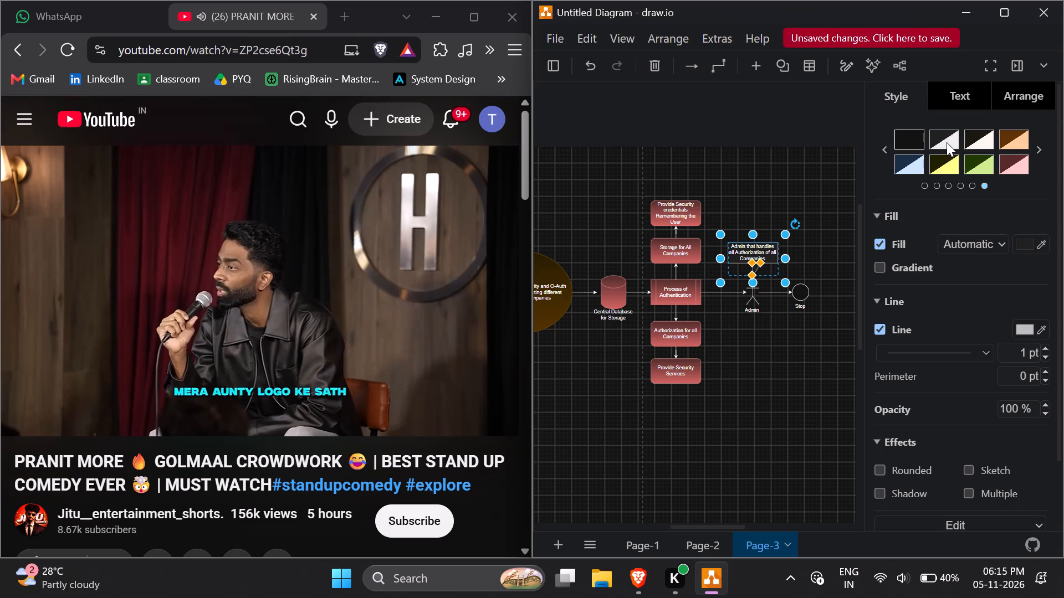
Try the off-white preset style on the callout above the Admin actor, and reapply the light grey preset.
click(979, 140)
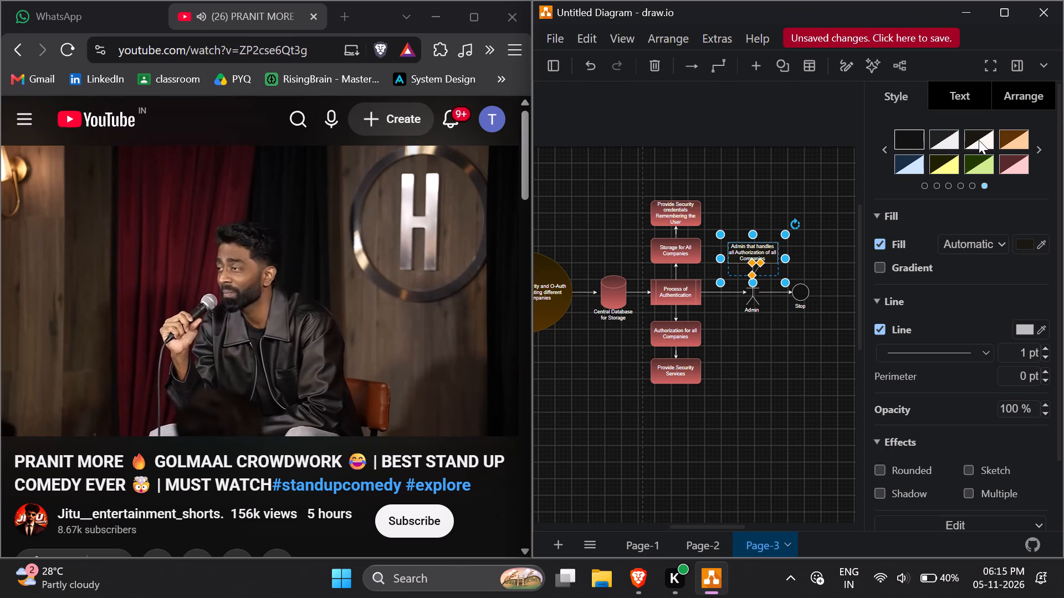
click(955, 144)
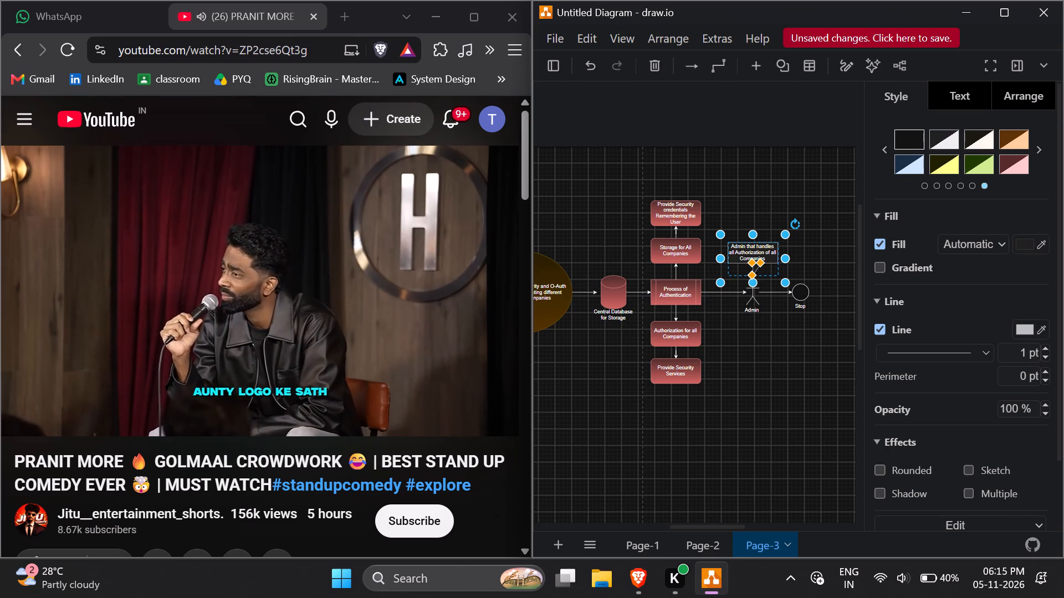
Apply the orange preset style, without a gradient, to the Admin actor.
click(751, 296)
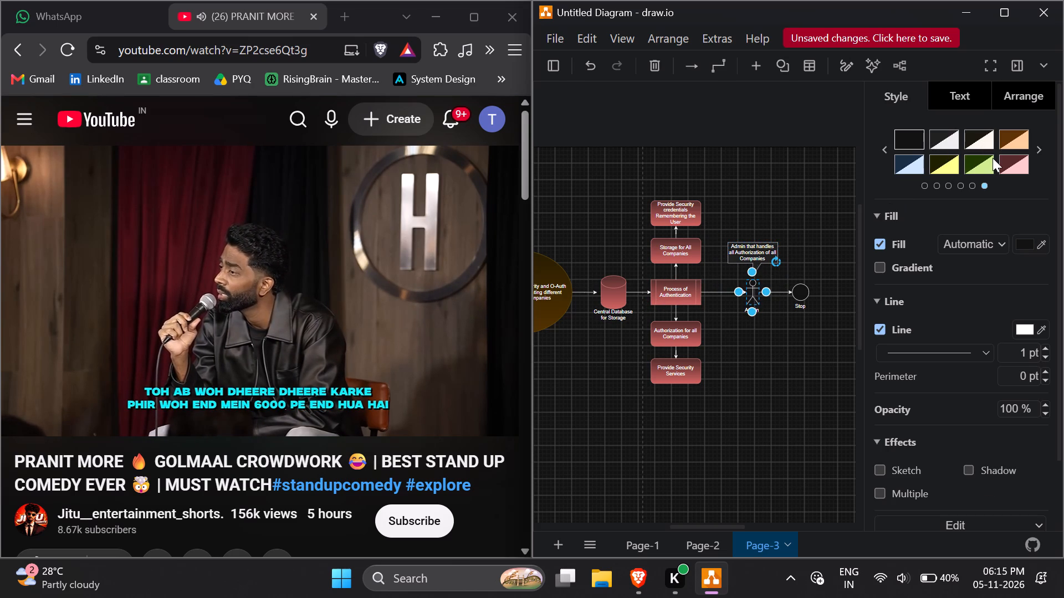
double_click(887, 149)
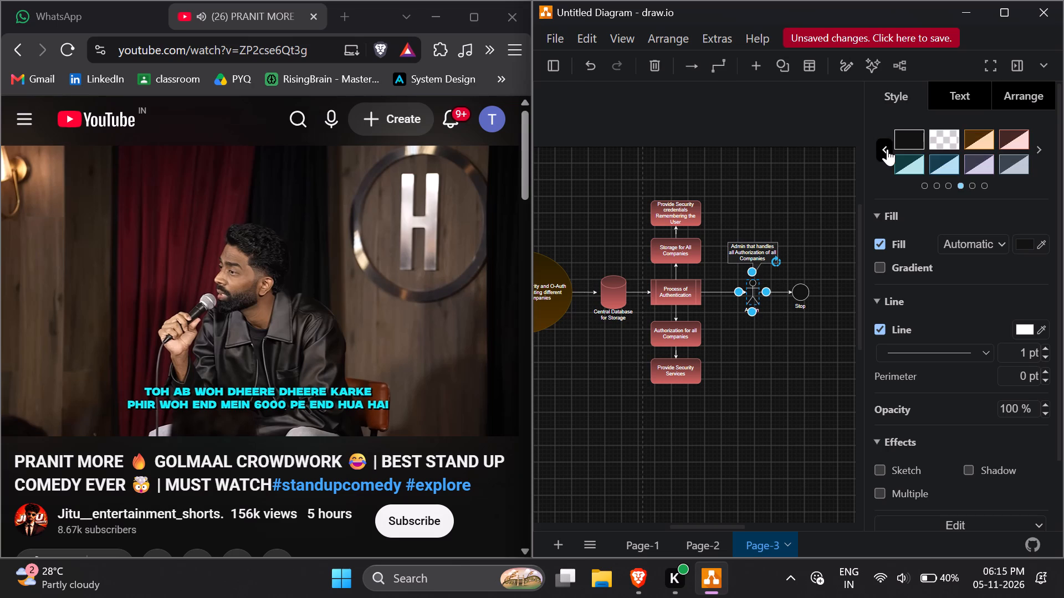
click(983, 141)
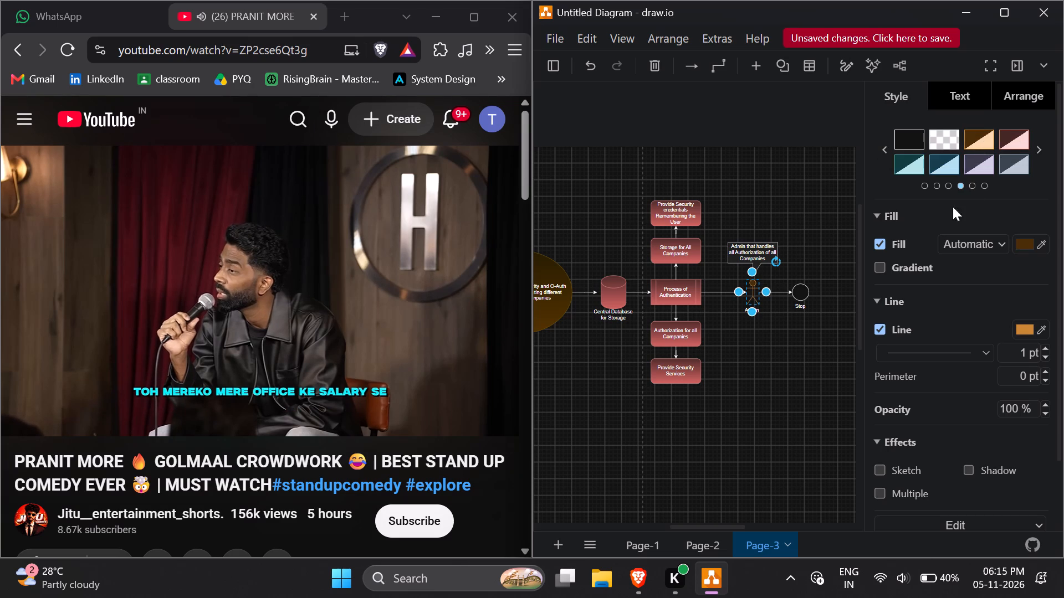
Apply the grey gradient preset style to the Stop circle at the end of the flow.
click(795, 291)
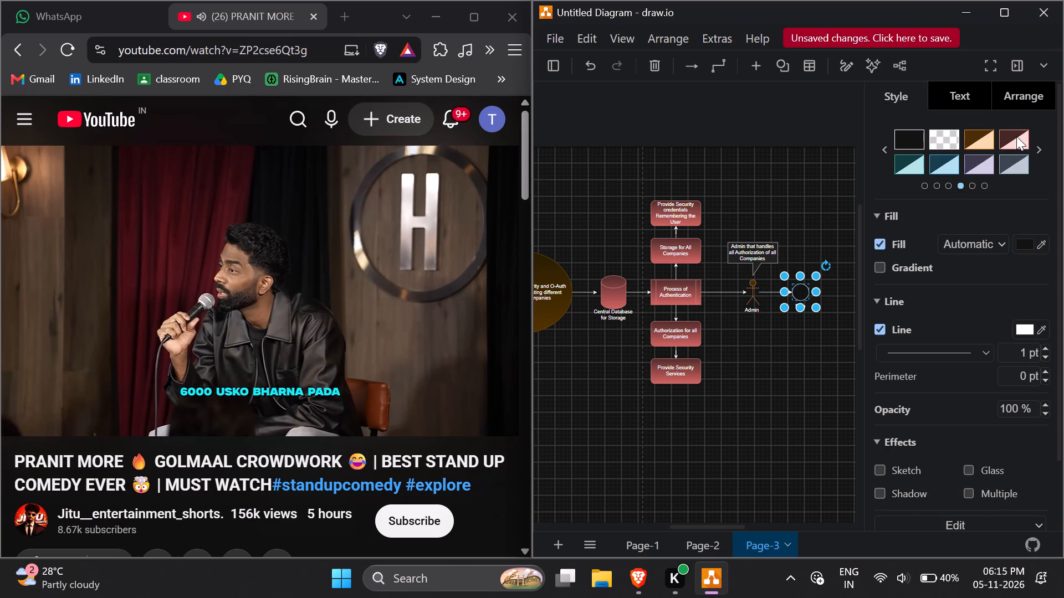
click(1042, 151)
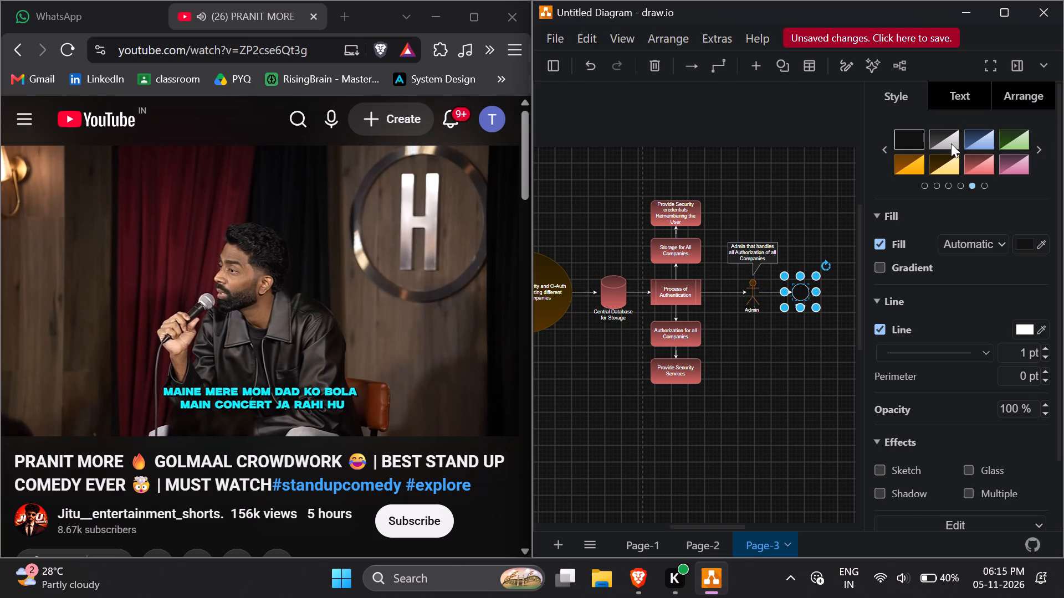
click(951, 143)
click(825, 184)
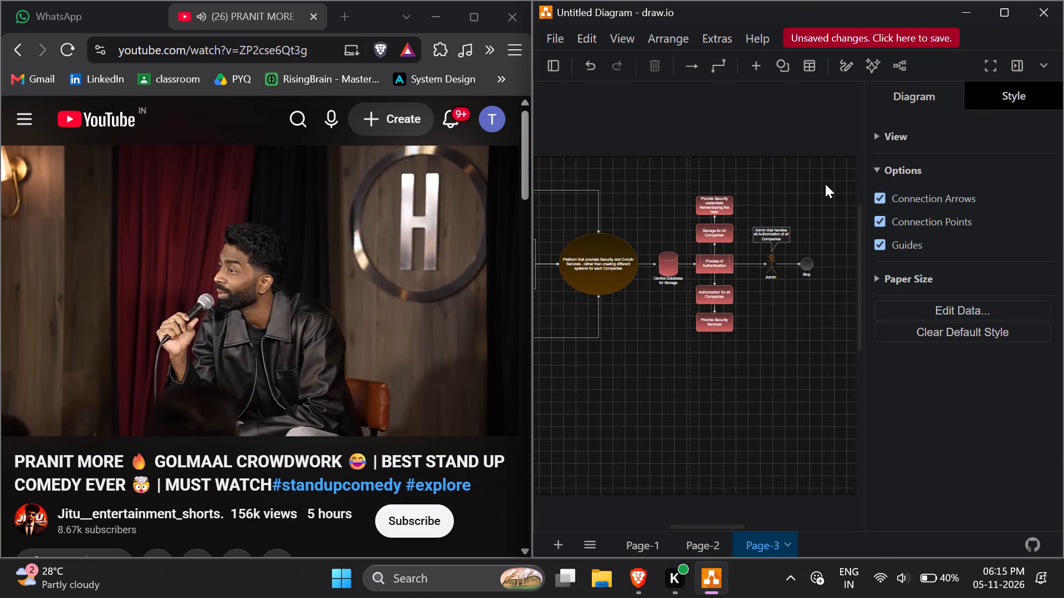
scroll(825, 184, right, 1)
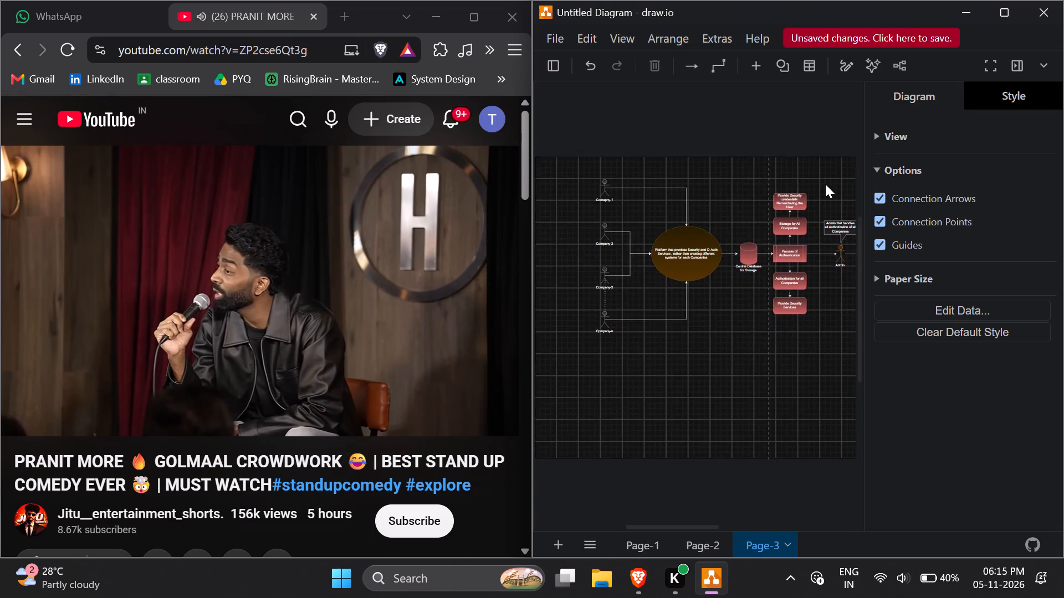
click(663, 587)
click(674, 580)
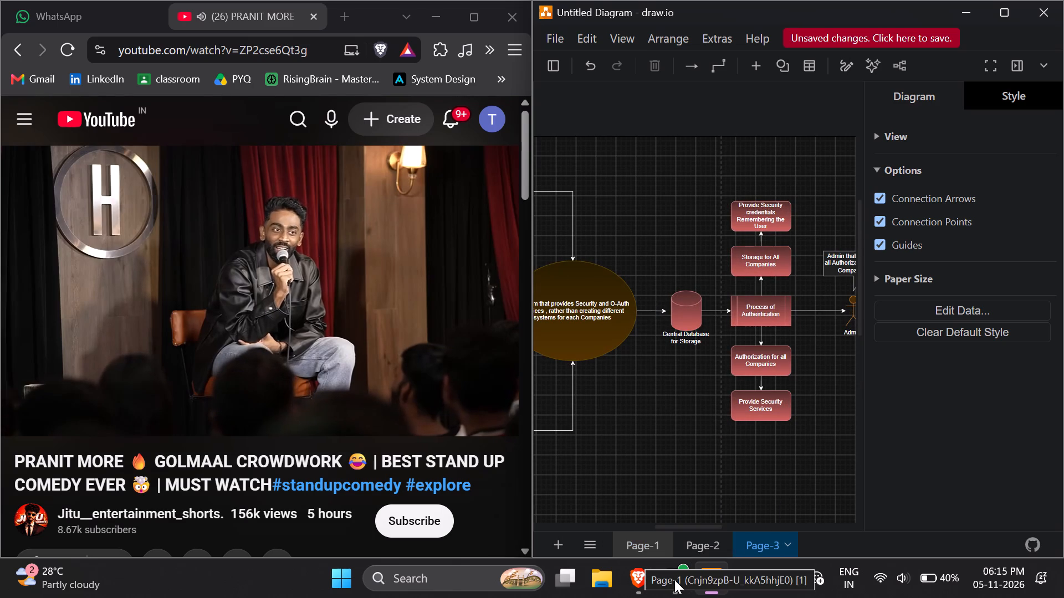